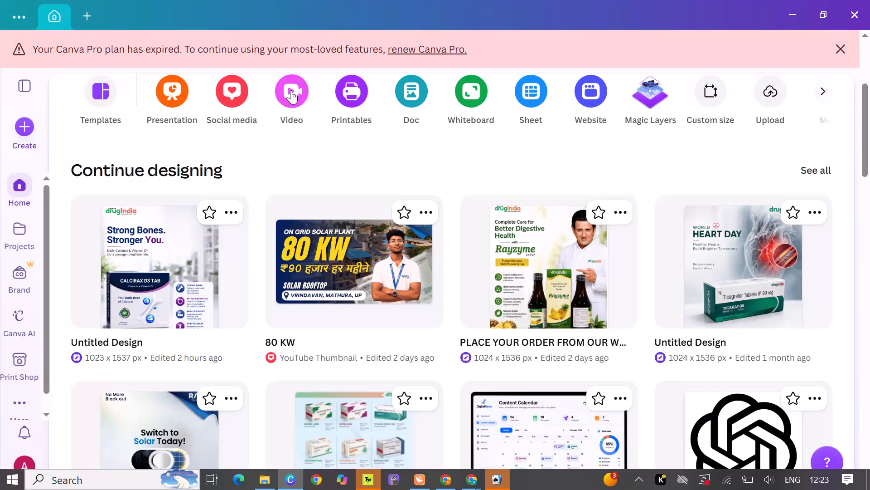
Browse the recent designs on the home page, repeatedly expanding the list to older ones, to find the solar reel.
scroll(384, 220, down, 10)
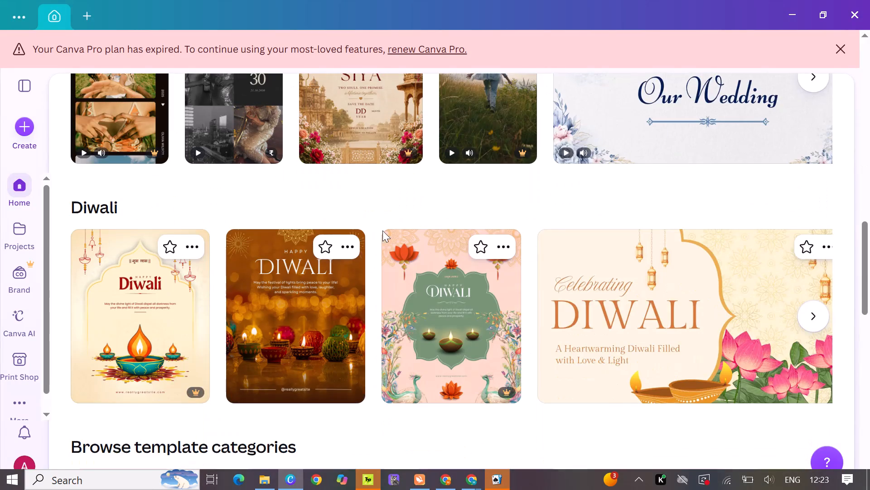
scroll(382, 230, up, 3)
scroll(429, 197, up, 2)
click(444, 246)
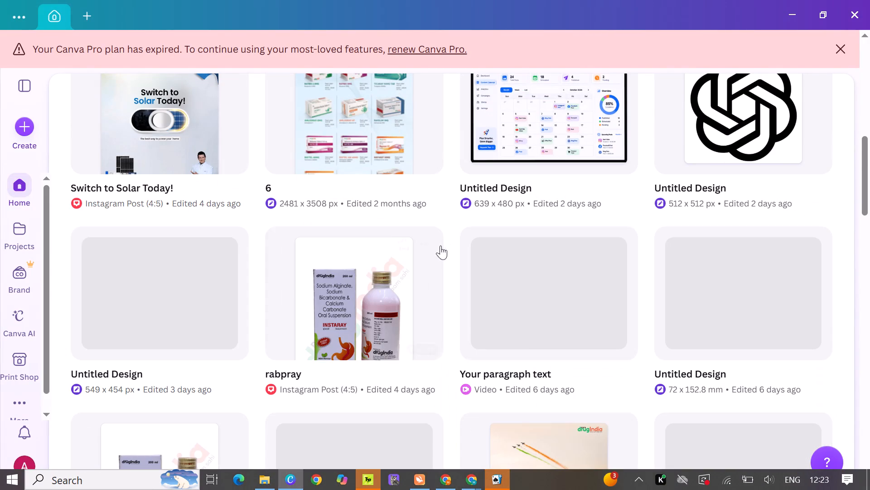
scroll(523, 230, down, 2)
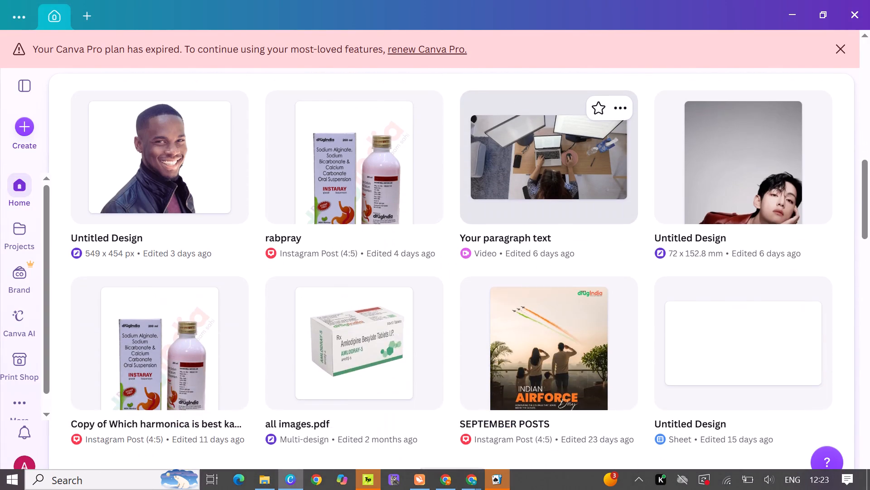
scroll(522, 229, down, 5)
click(461, 163)
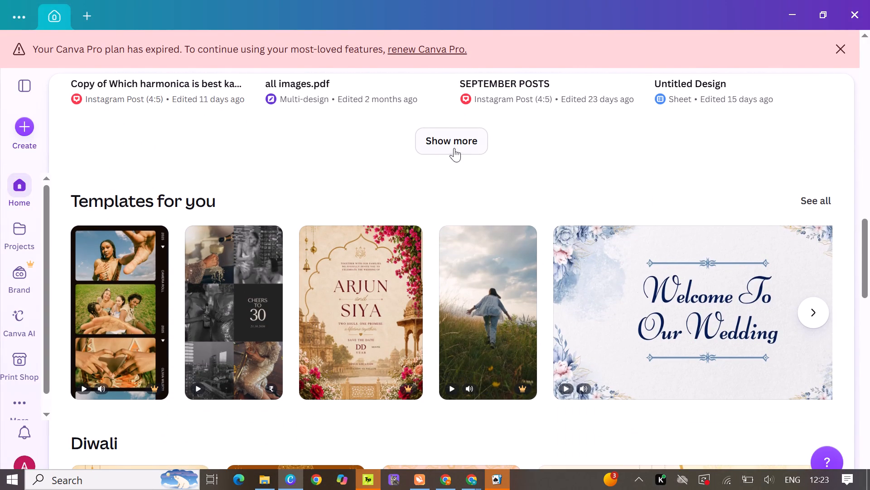
click(454, 148)
scroll(465, 190, down, 1)
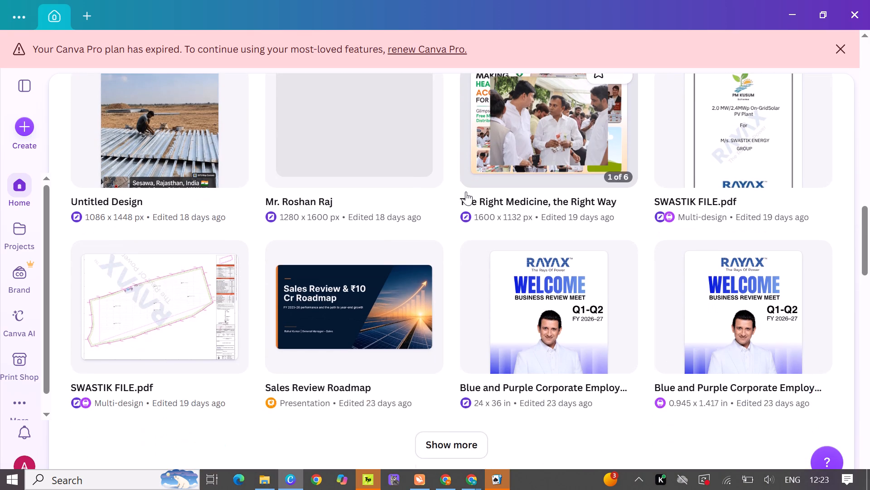
scroll(466, 191, down, 1)
click(434, 378)
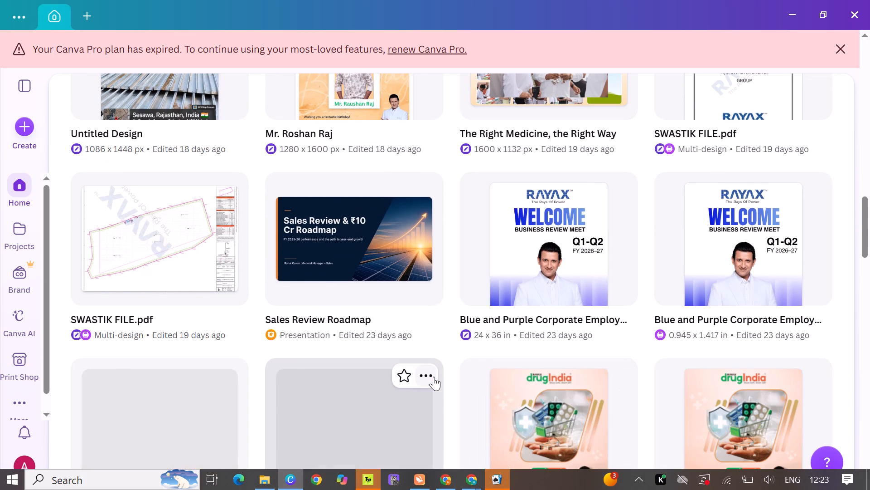
scroll(432, 367, down, 12)
scroll(411, 316, up, 3)
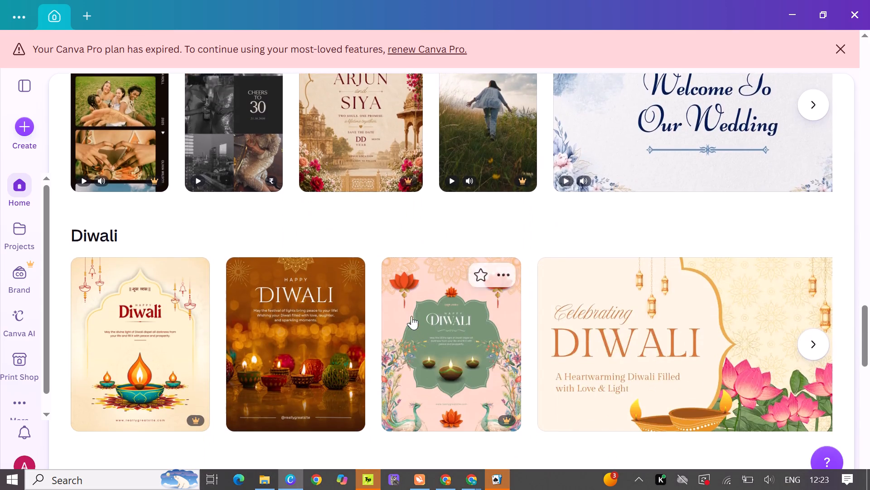
scroll(411, 316, up, 1)
click(445, 210)
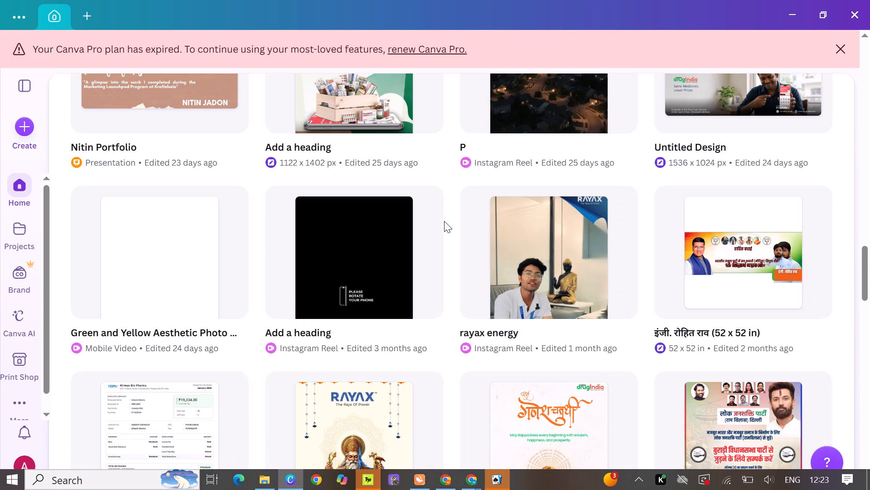
scroll(444, 221, down, 7)
click(447, 85)
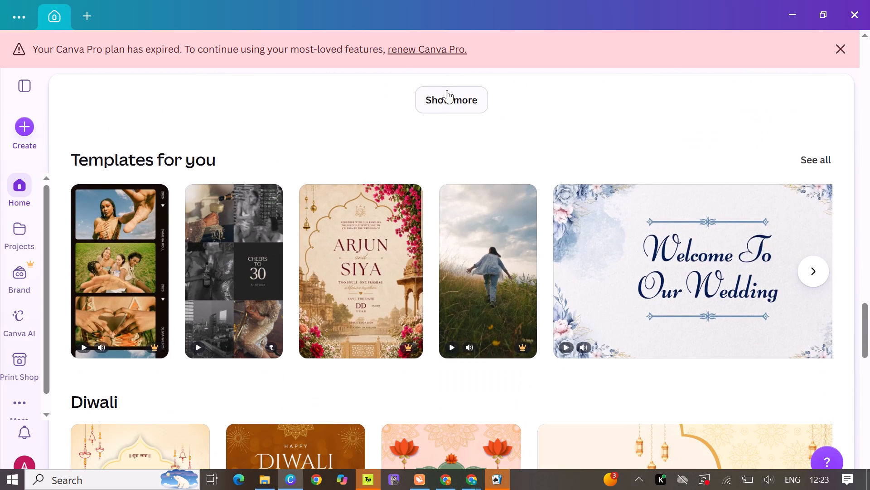
click(447, 91)
scroll(447, 94, down, 3)
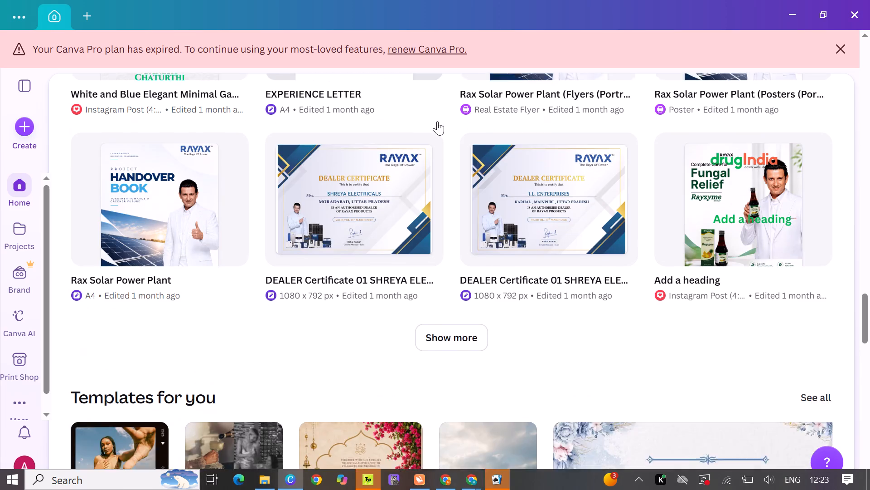
scroll(437, 121, up, 2)
scroll(455, 208, down, 1)
click(468, 339)
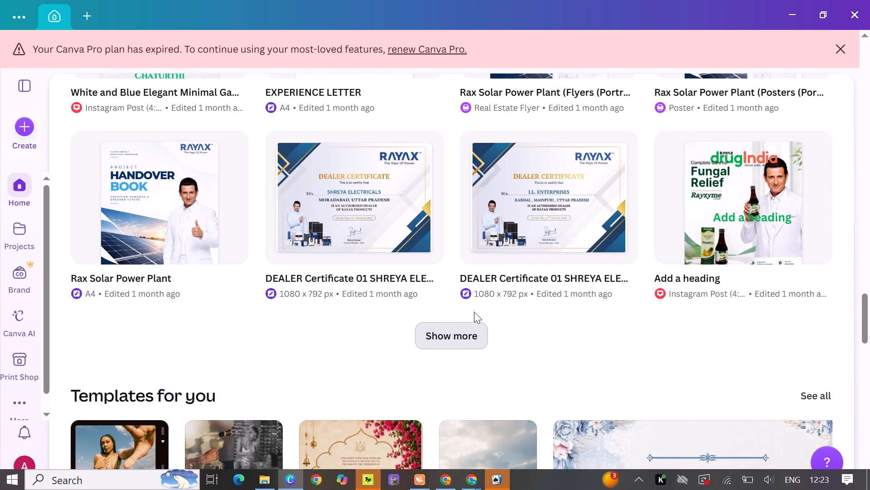
scroll(474, 275, down, 2)
scroll(512, 246, down, 2)
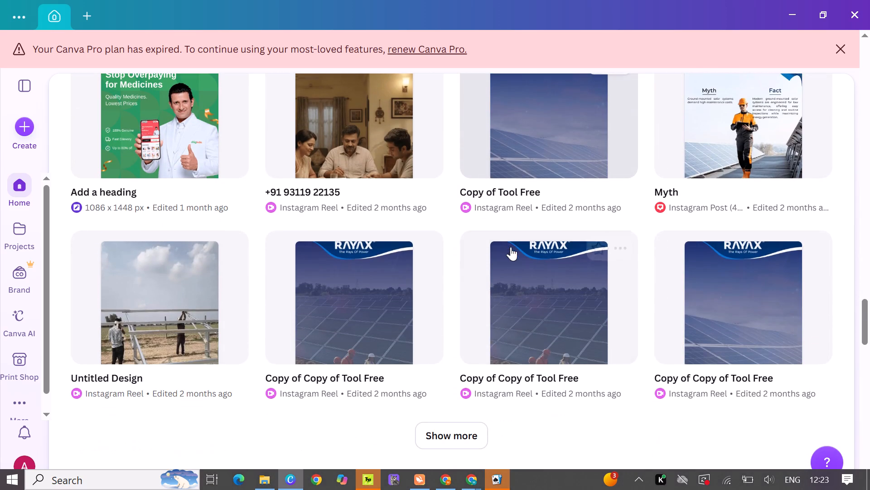
Open the Instagram Reel design "Copy of Tool Free" from the recent designs.
click(530, 149)
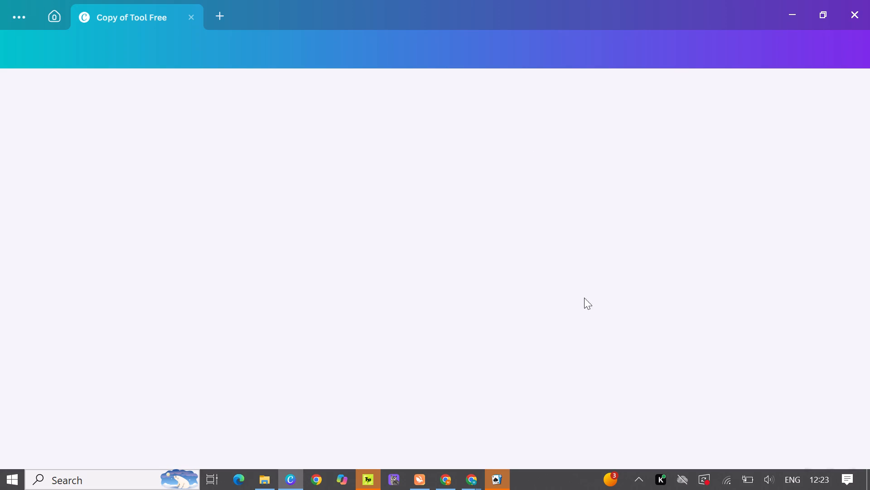
click(667, 481)
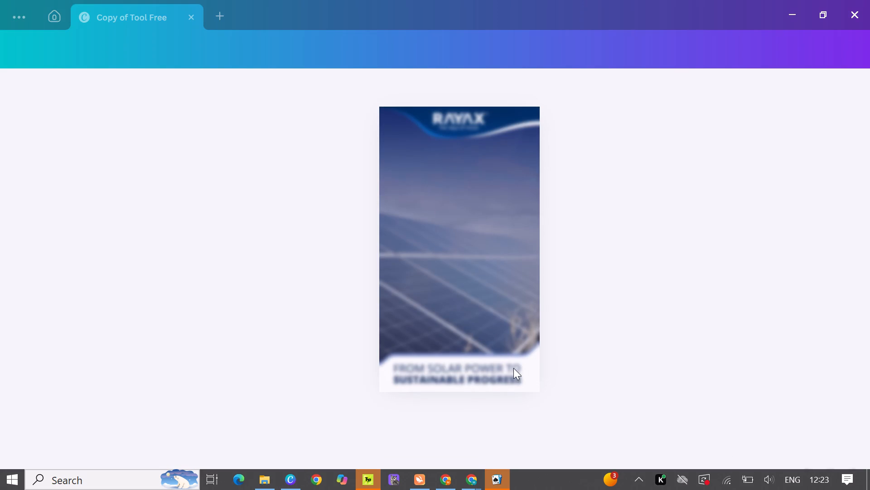
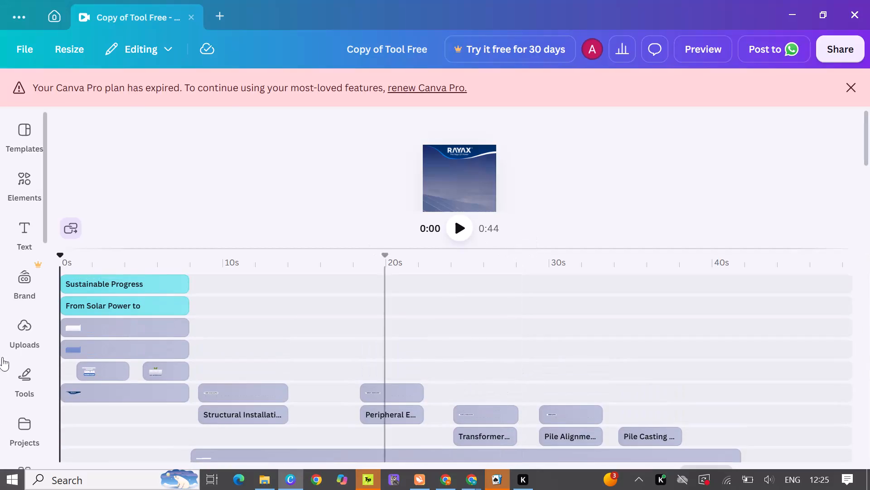
Examine the title frames in the reel's first eight seconds by scrubbing and playing the opening section.
click(176, 412)
click(141, 430)
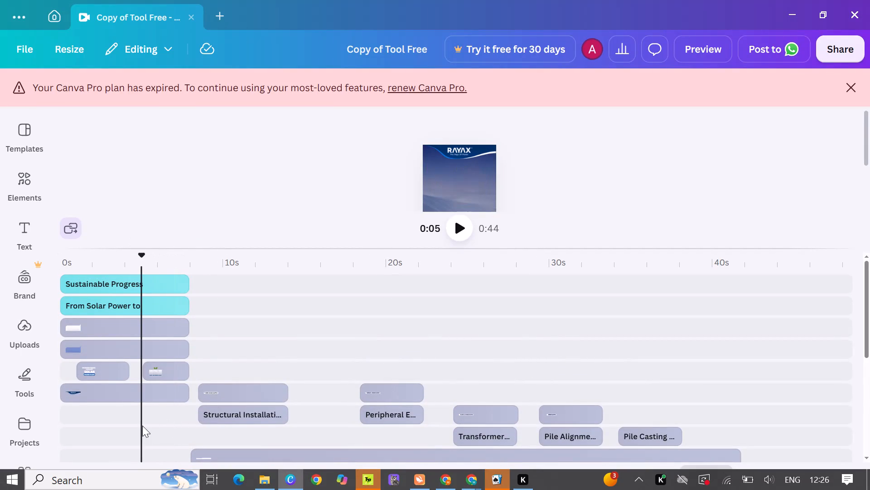
key(space)
click(79, 429)
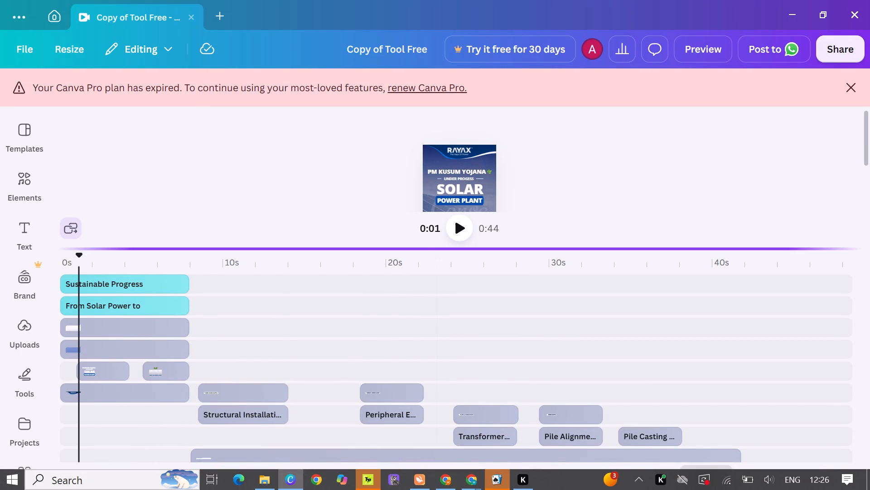
drag(438, 250, 464, 353)
ctrl+scroll(568, 254, up, 1)
ctrl+scroll(568, 254, down, 2)
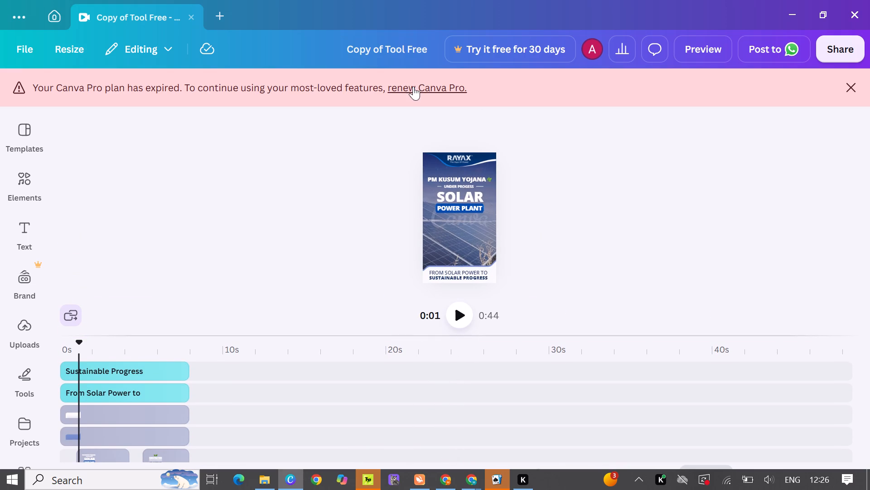
scroll(237, 465, down, 1)
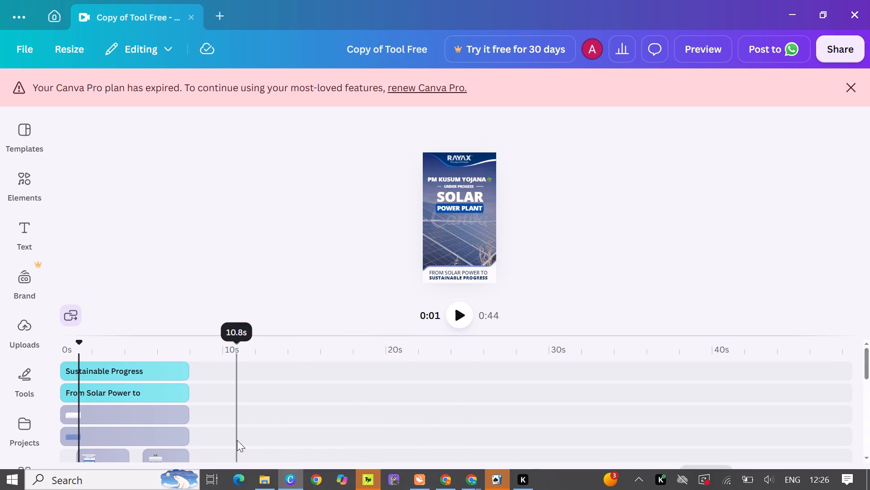
scroll(237, 440, down, 2)
click(176, 399)
key(space)
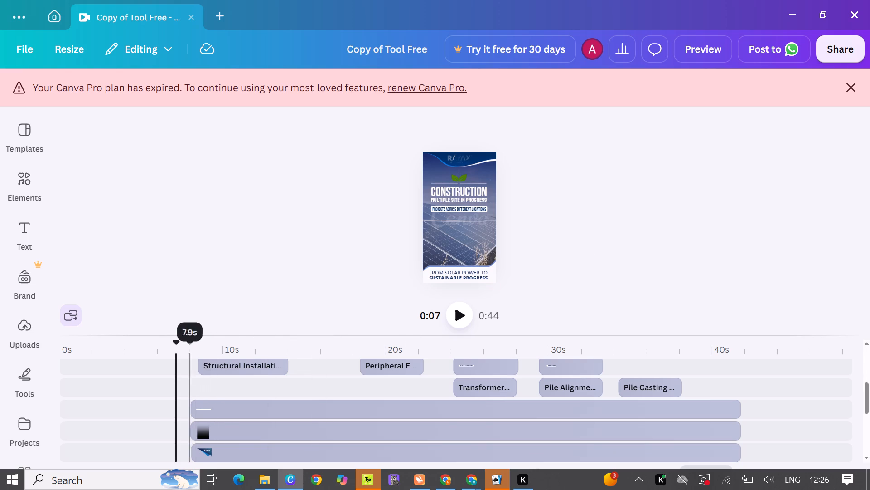
drag(177, 346, 21, 370)
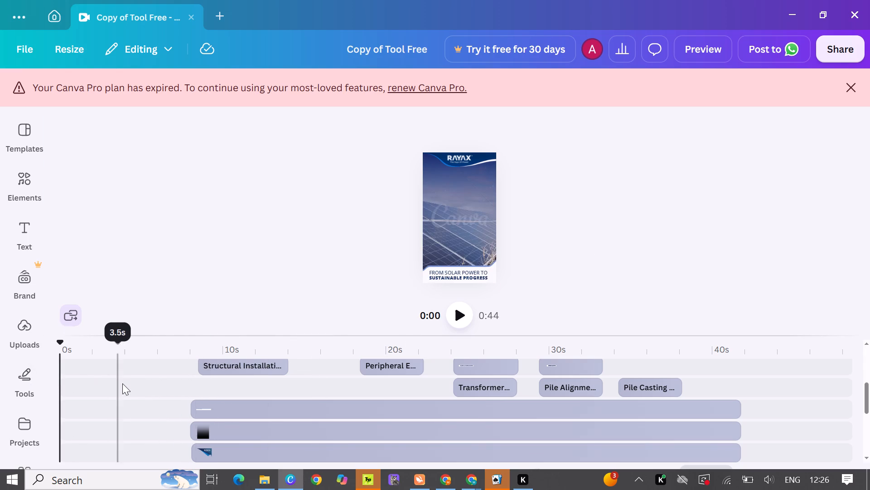
key(space)
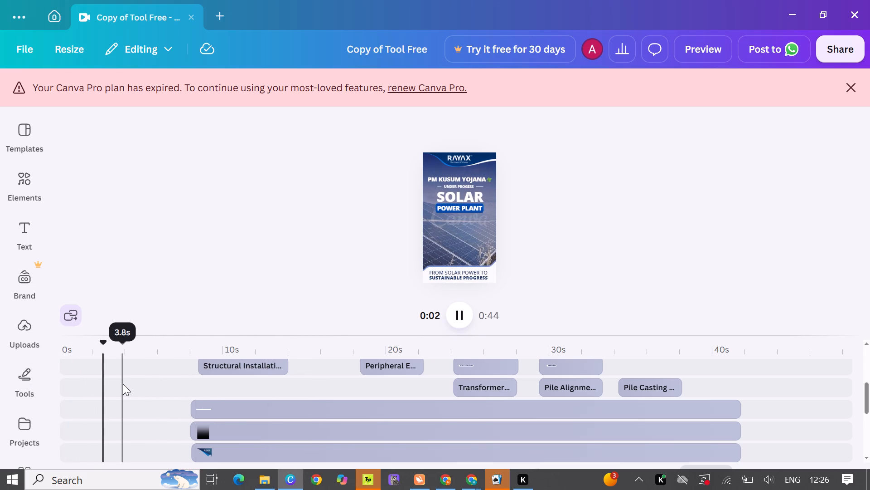
key(space)
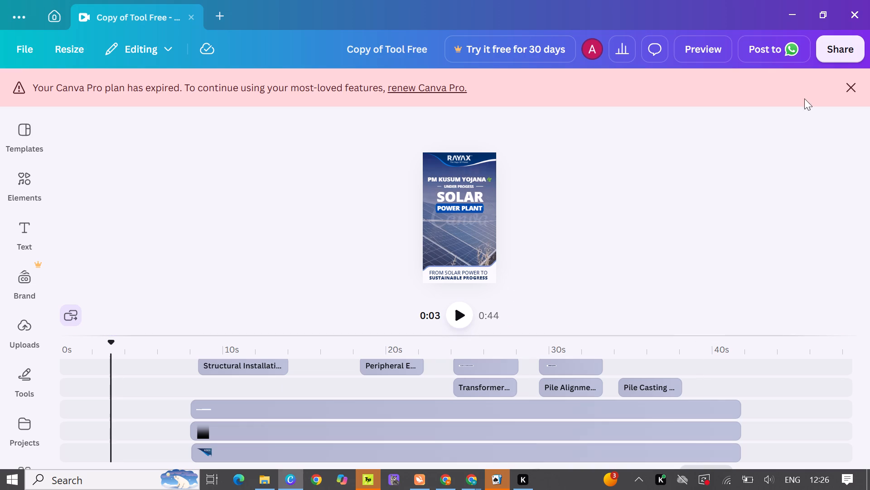
Capture a screen snip of the full preview frame paused on the "PM KUSUM YOJANA" solar title and open it in Snip & Sketch.
click(694, 52)
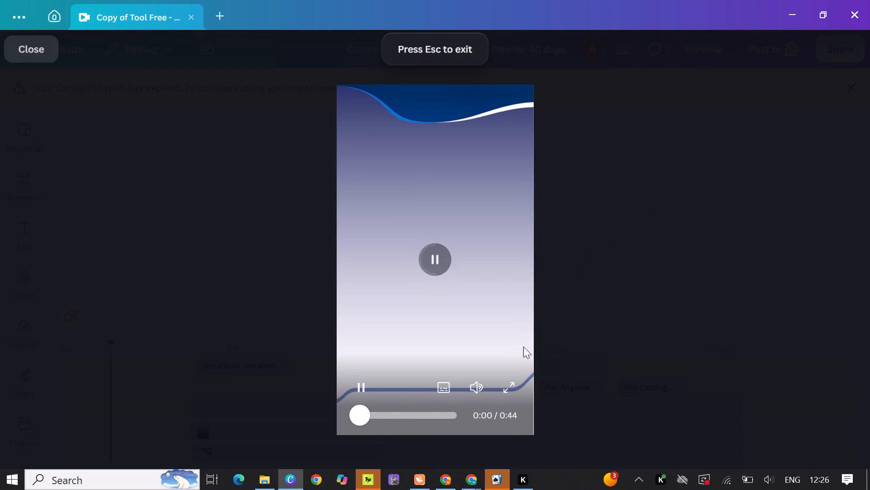
key(space)
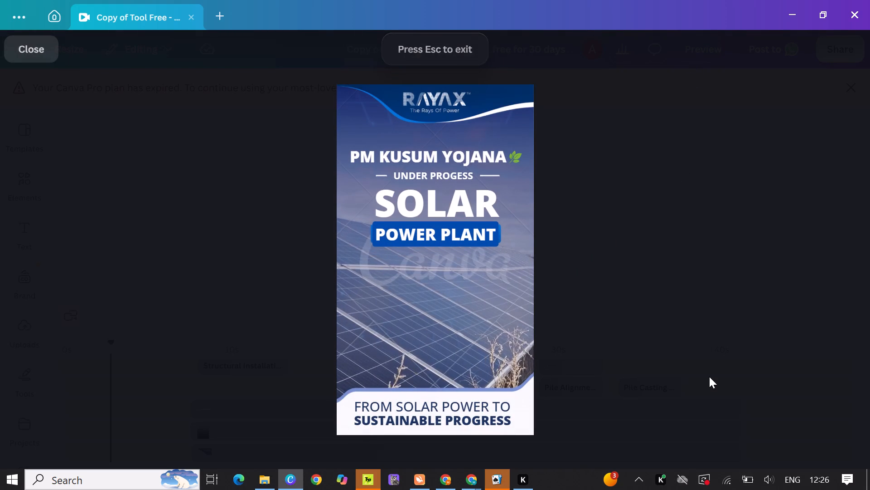
key(shift+super+s)
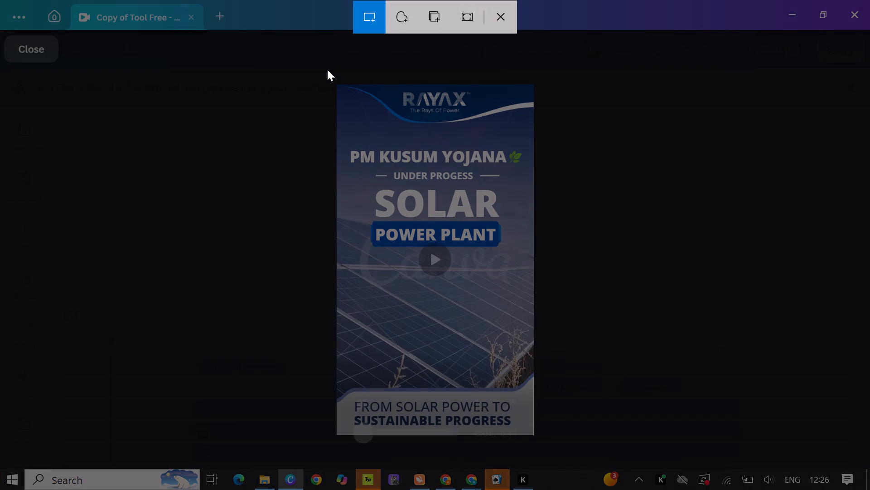
drag(334, 85, 442, 312)
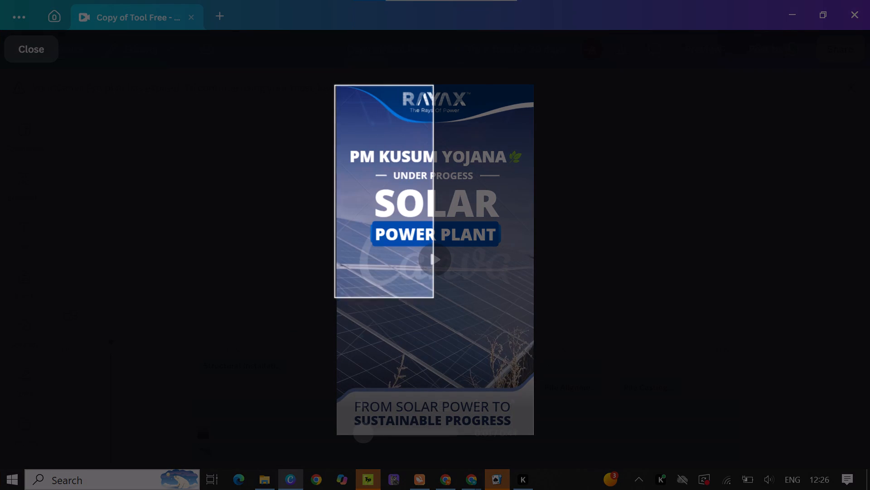
drag(442, 312, 535, 437)
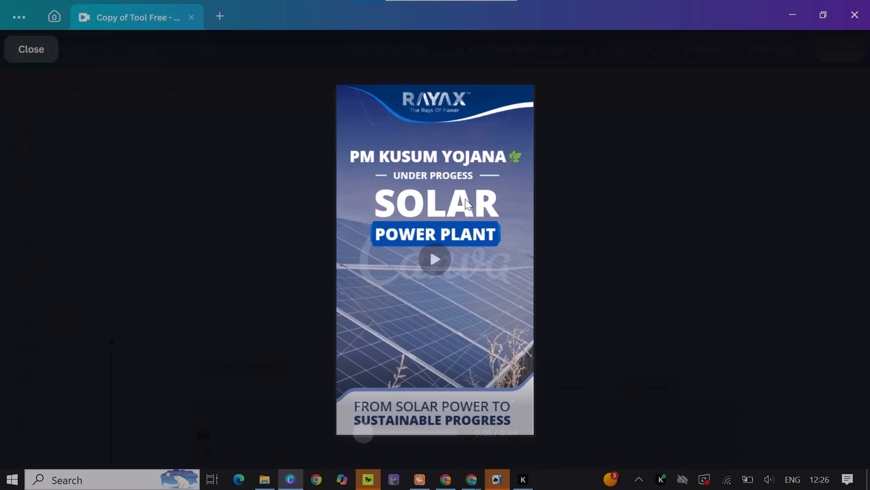
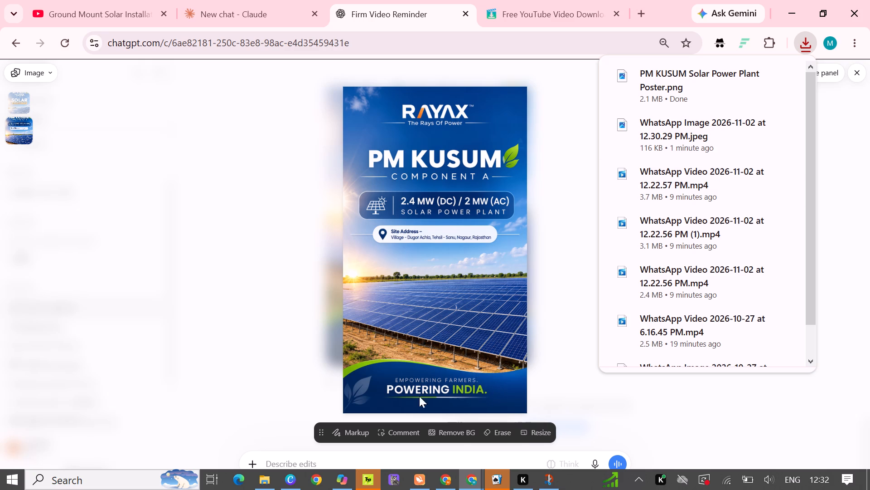
Switch to the Canva reel and examine its current solar title intro in the timeline and in the preview.
click(291, 476)
click(662, 218)
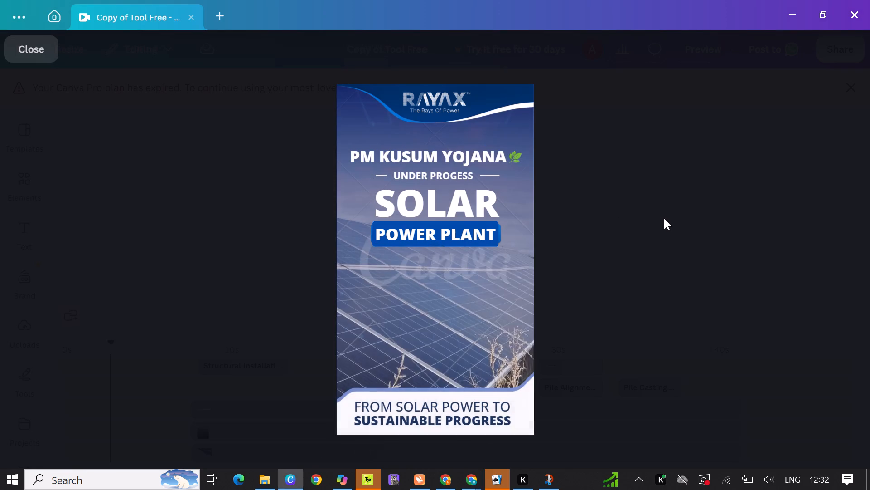
ctrl+scroll(208, 378, up, 6)
alt+scroll(211, 396, up, 4)
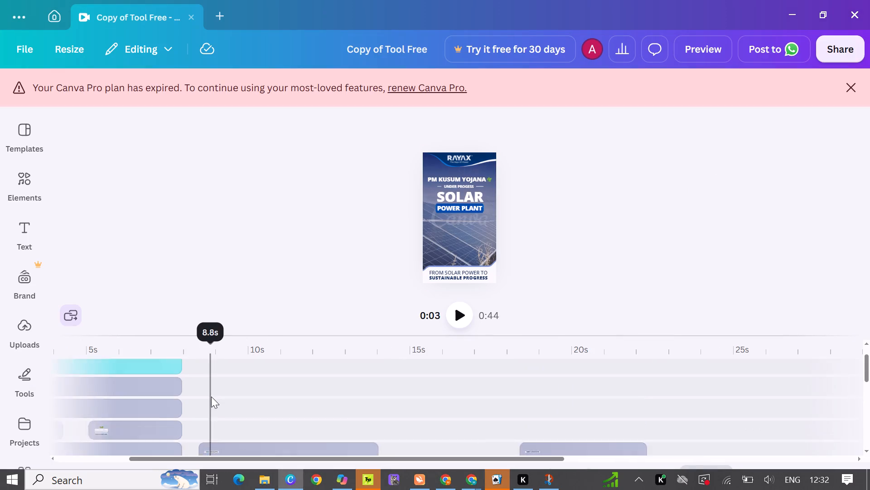
alt+scroll(211, 397, up, 4)
scroll(245, 359, up, 14)
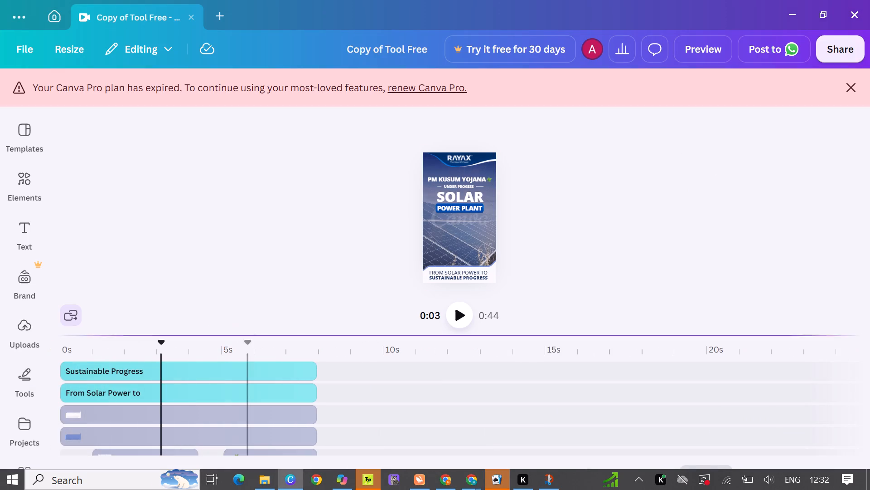
drag(247, 337, 271, 210)
scroll(298, 273, down, 6)
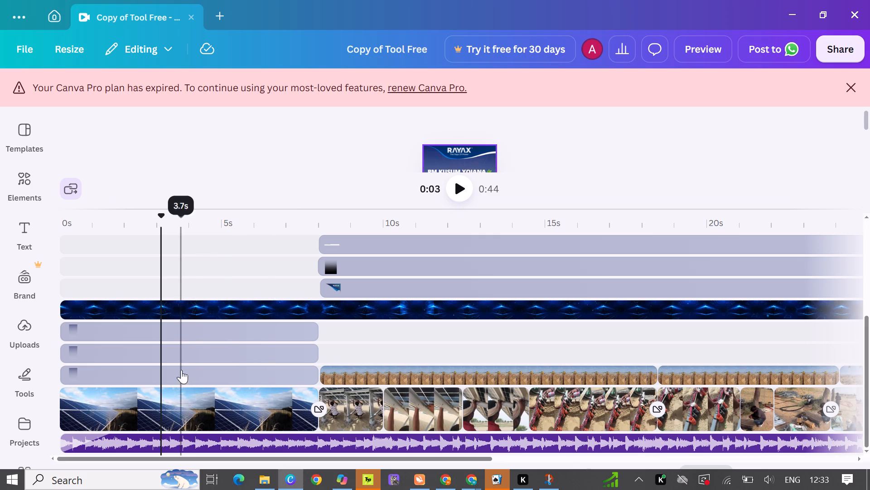
click(199, 266)
click(701, 53)
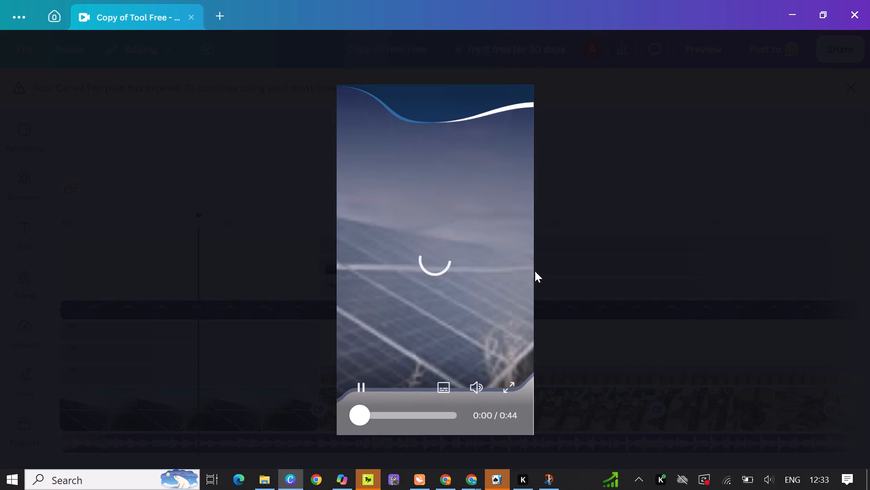
key(space)
key(space)
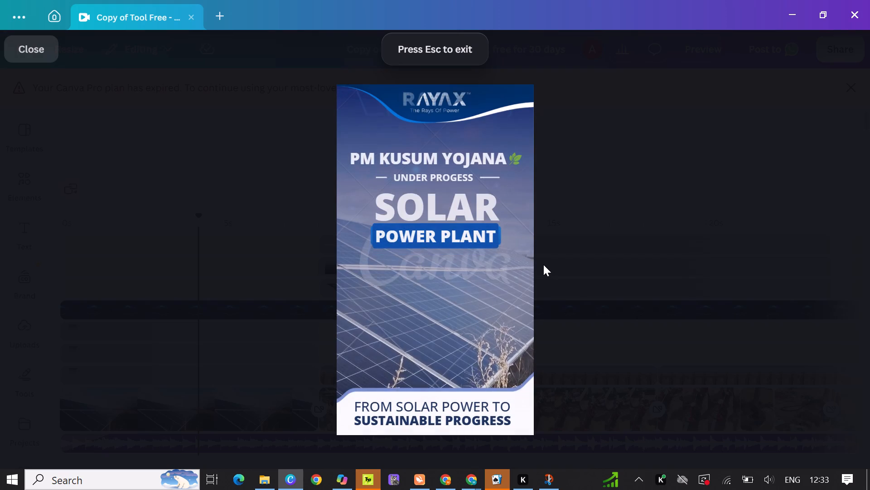
click(550, 260)
key(space)
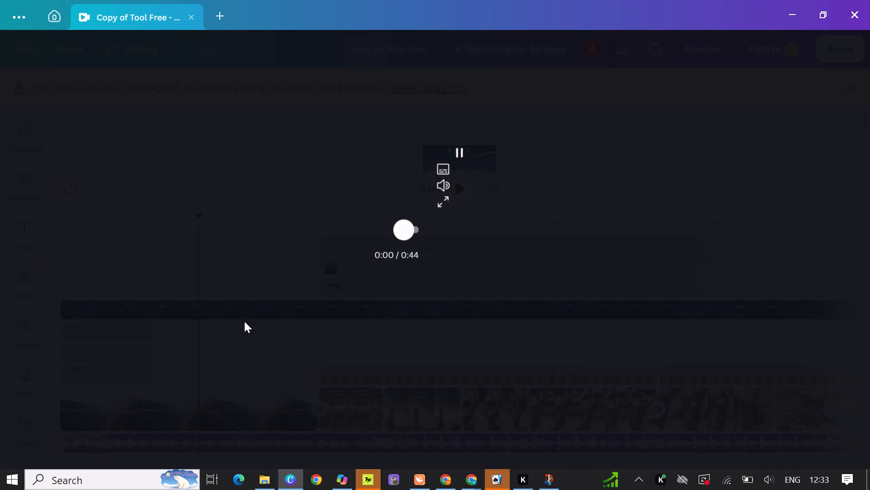
key(space)
click(583, 171)
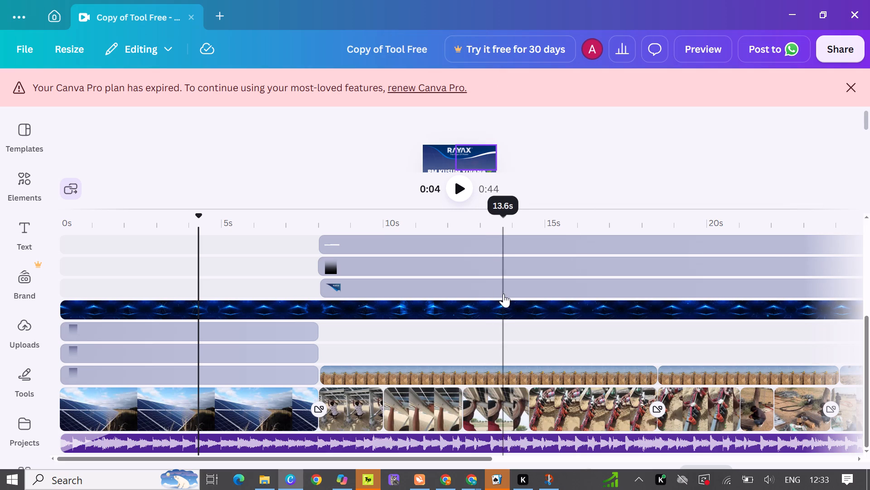
Delete the intro's two full-length shapes, PM KUSUM YOJANA title group, header band and second title clip starting at about 5 s.
alt+scroll(504, 294, up, 4)
alt+scroll(221, 338, up, 5)
shift+scroll(242, 333, up, 4)
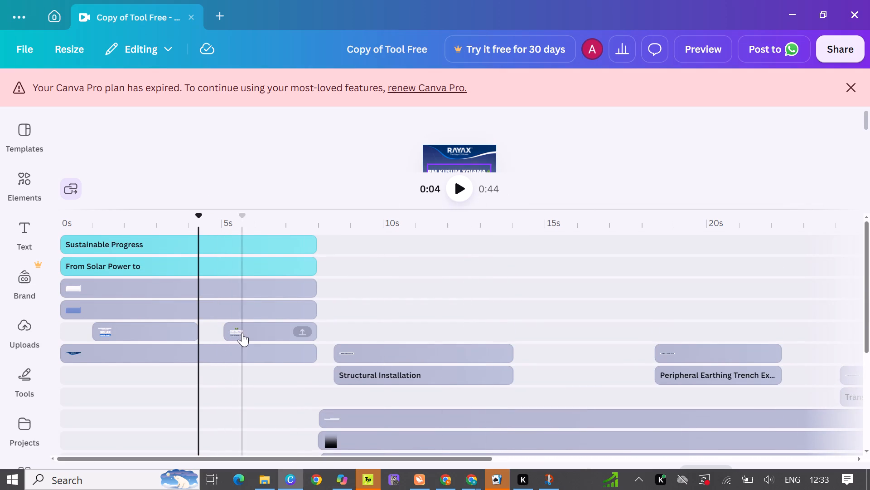
shift+scroll(242, 333, up, 2)
click(160, 394)
scroll(107, 357, up, 6)
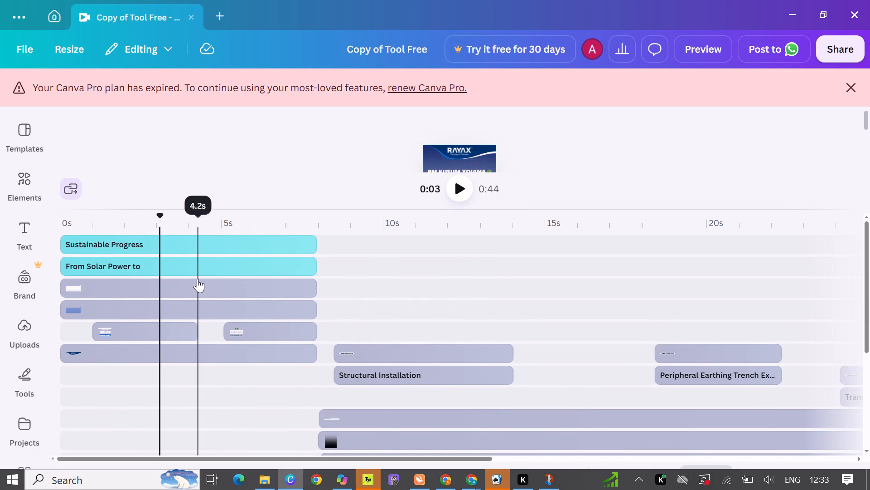
click(198, 279)
shift+click(201, 305)
shift+click(175, 334)
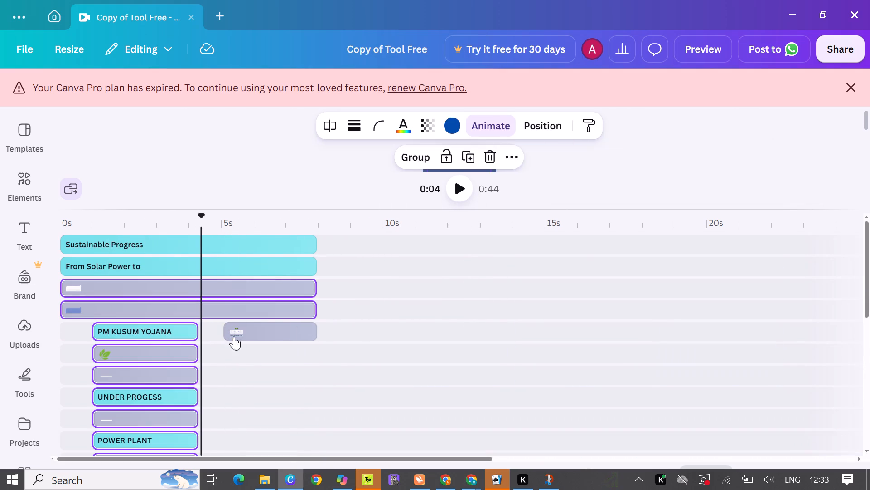
scroll(259, 330, down, 2)
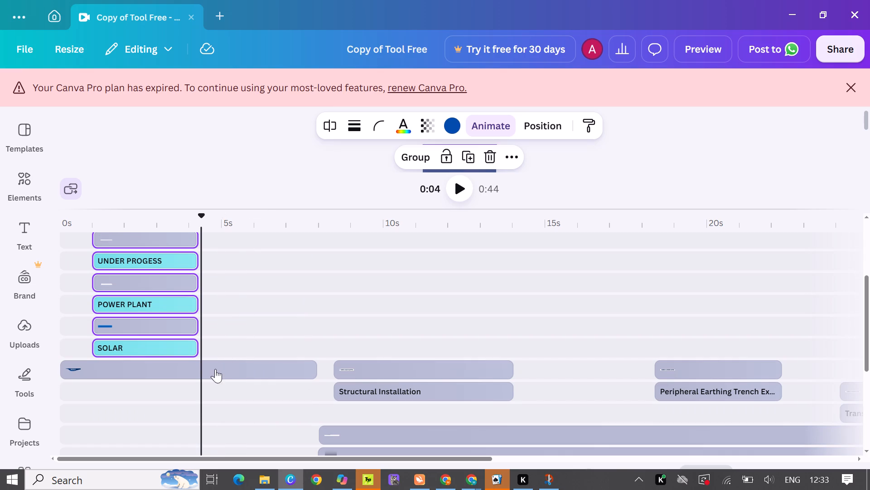
shift+click(215, 369)
scroll(258, 347, up, 2)
shift+click(263, 332)
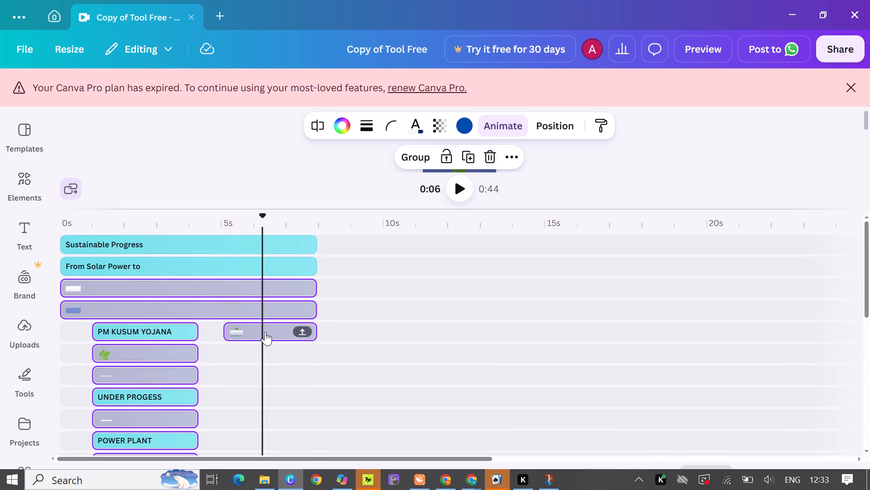
key(BackSpace)
Preview the start of the reel to check the stripped-down intro.
scroll(331, 266, down, 4)
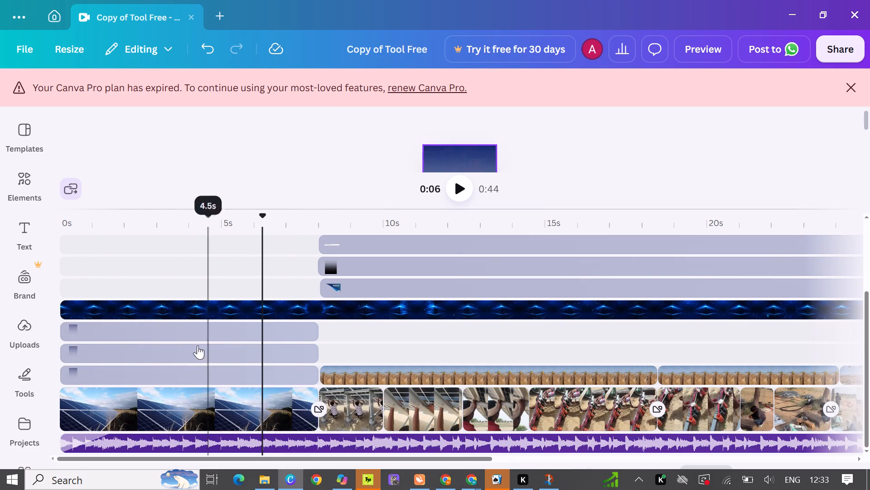
click(718, 49)
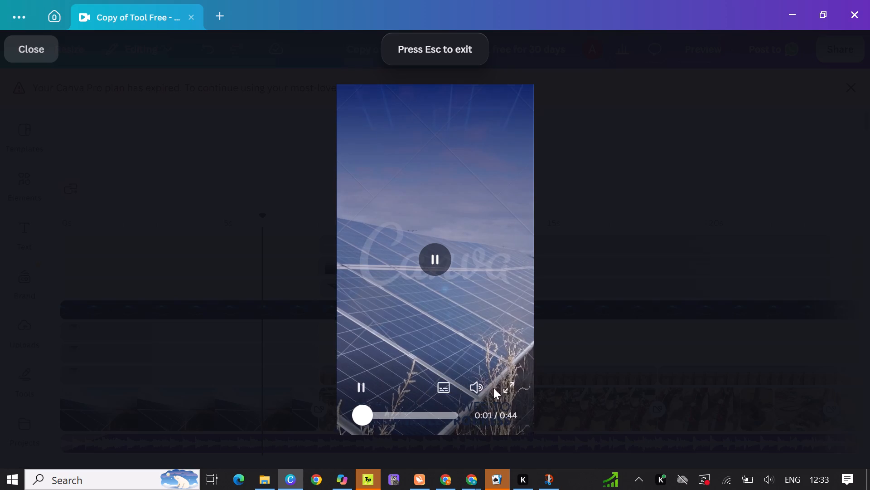
click(617, 330)
Delete the "Sustainable Progress" text from the intro timeline.
scroll(171, 343, down, 1)
scroll(171, 343, up, 4)
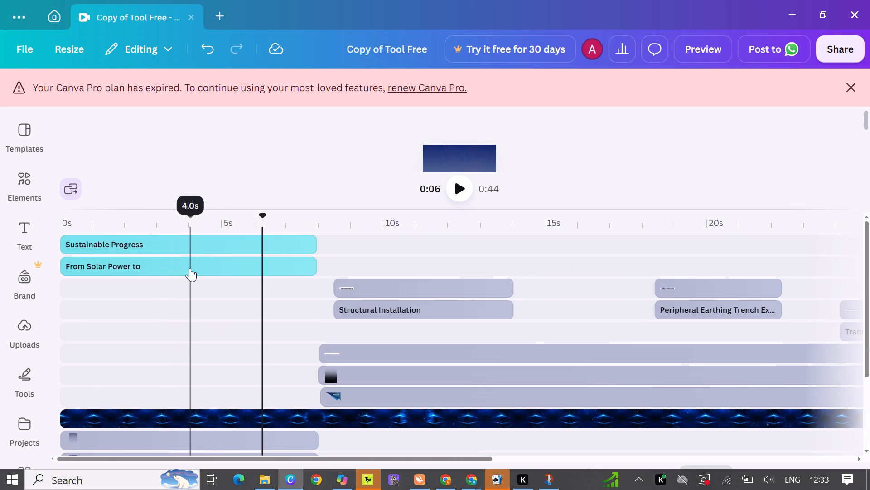
click(188, 230)
click(189, 236)
key(BackSpace)
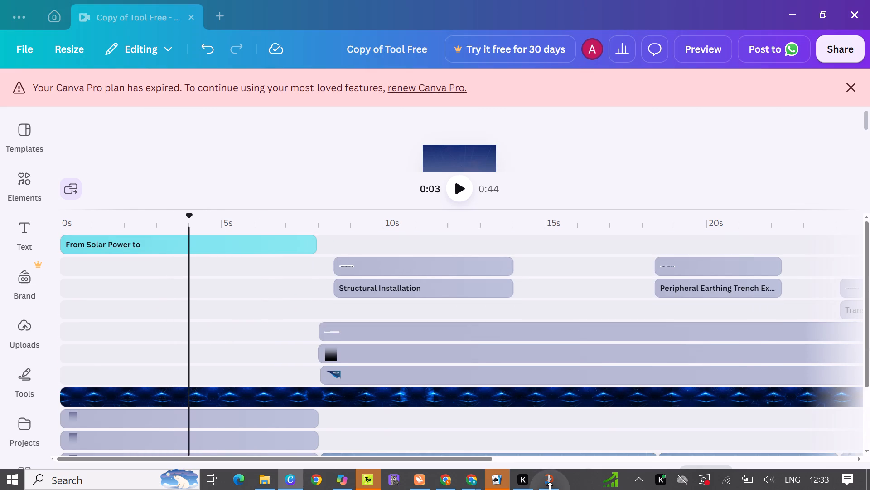
Delete the "From Solar Power to" text from the intro timeline.
click(185, 239)
right_click(550, 489)
click(547, 480)
key(BackSpace)
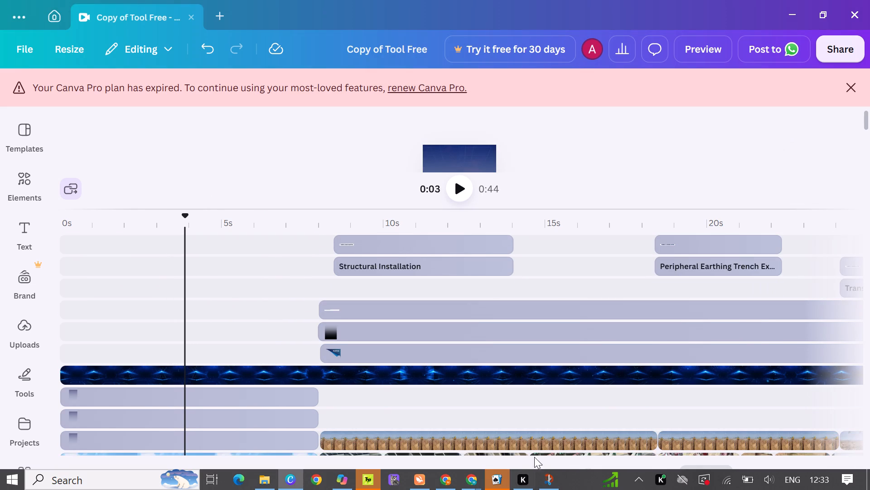
Upload the downloaded RAYAX PM KUSUM poster image to the uploads library.
click(24, 335)
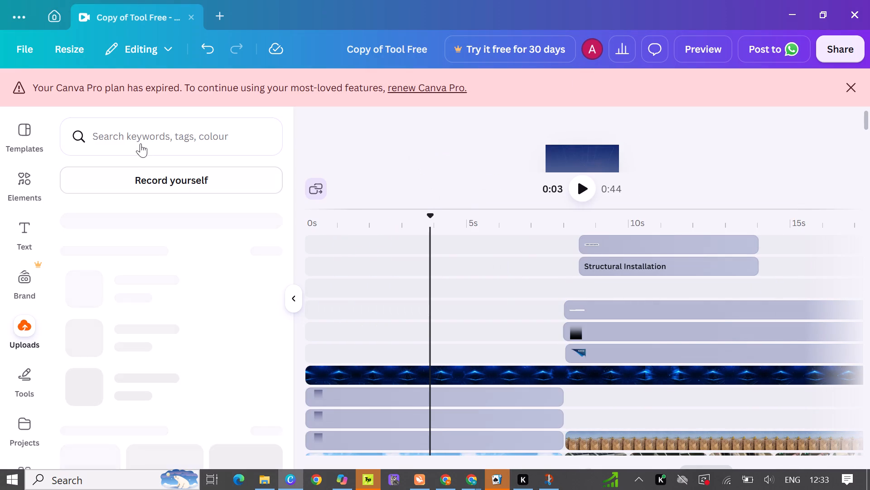
click(195, 173)
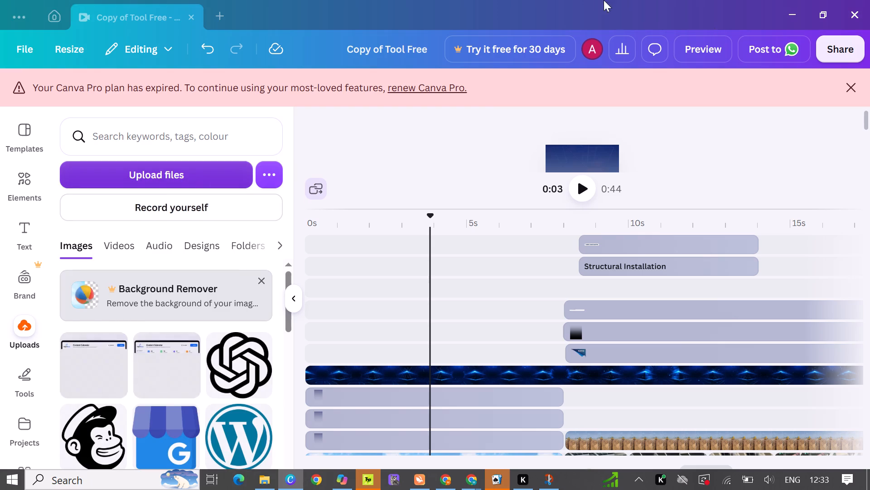
double_click(147, 108)
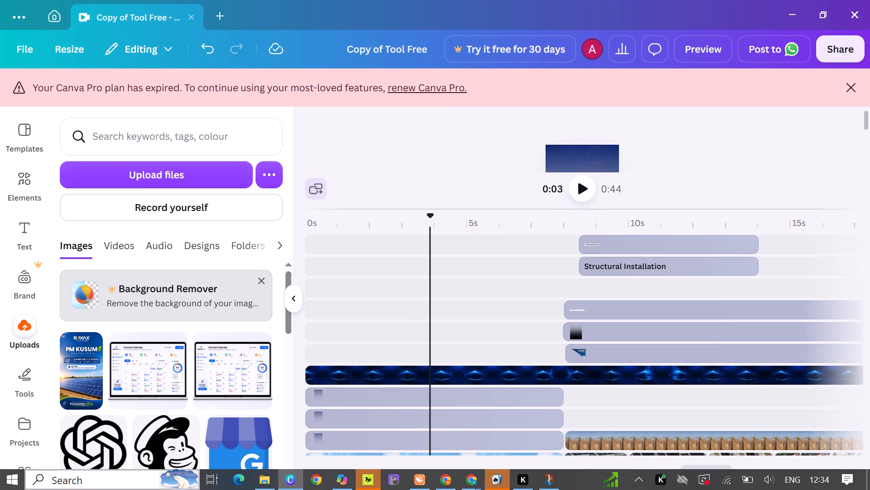
Place the uploaded PM KUSUM poster on a free timeline track from 0 s and extend it to about 7.9 s.
click(83, 384)
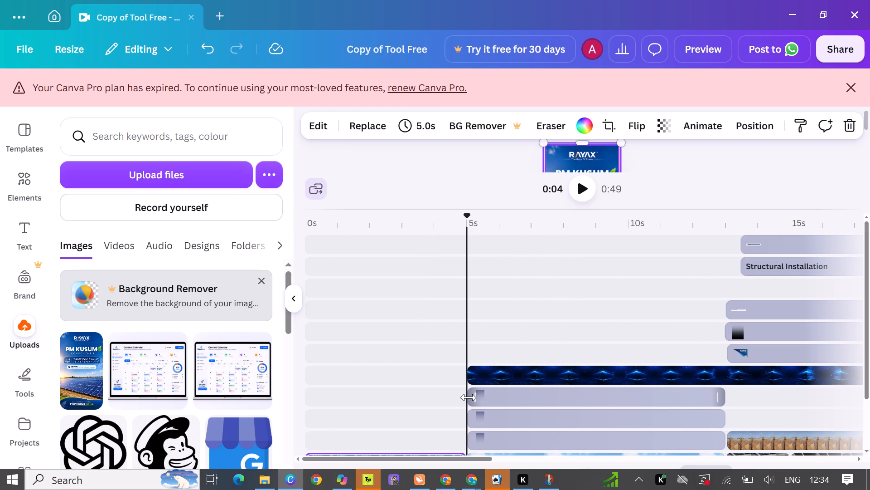
key(ctrl+z)
drag(76, 366, 362, 324)
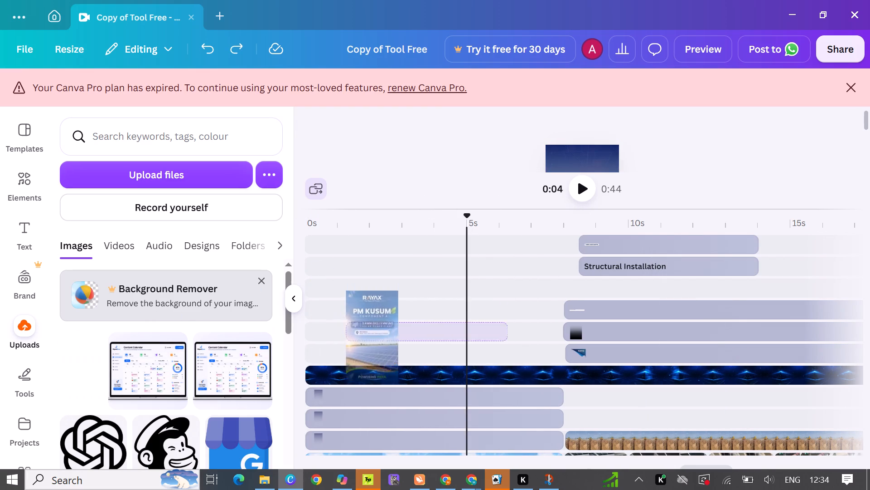
drag(362, 324, 311, 352)
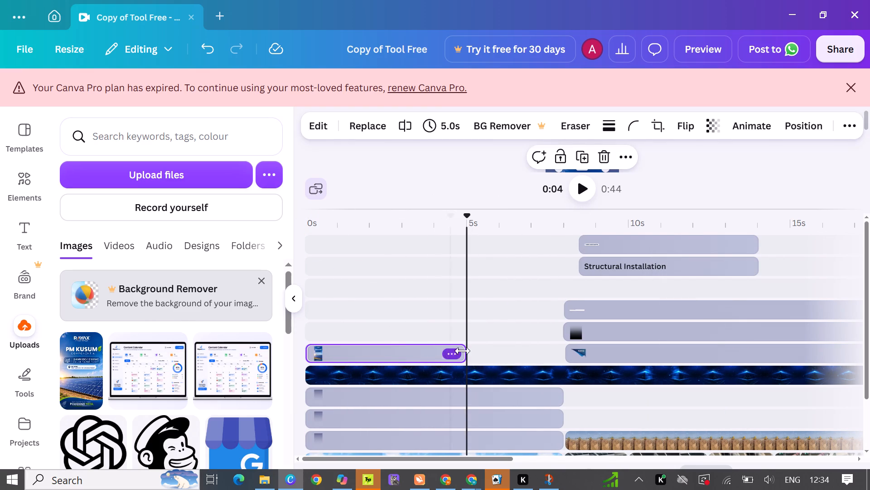
click(469, 350)
click(463, 352)
drag(463, 352, 555, 352)
click(426, 297)
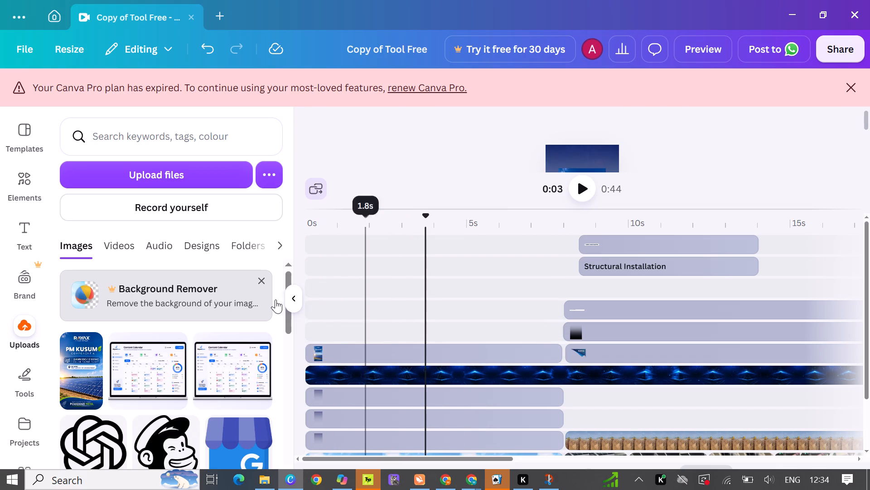
click(300, 298)
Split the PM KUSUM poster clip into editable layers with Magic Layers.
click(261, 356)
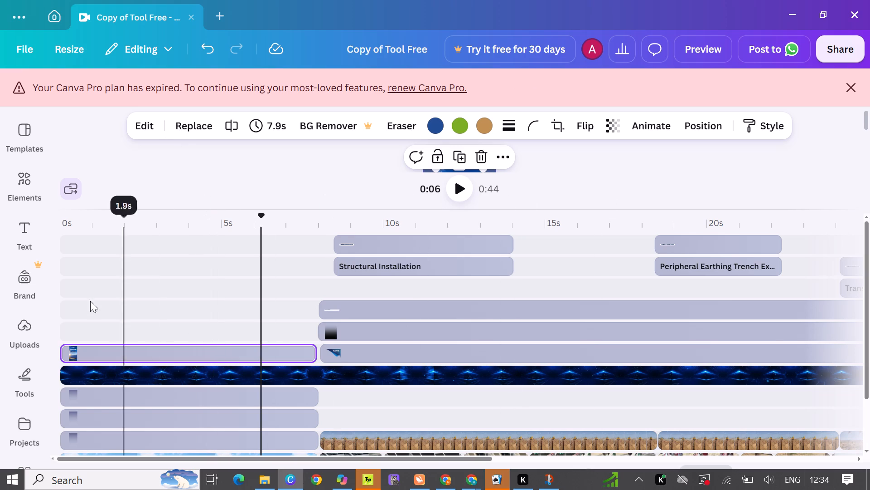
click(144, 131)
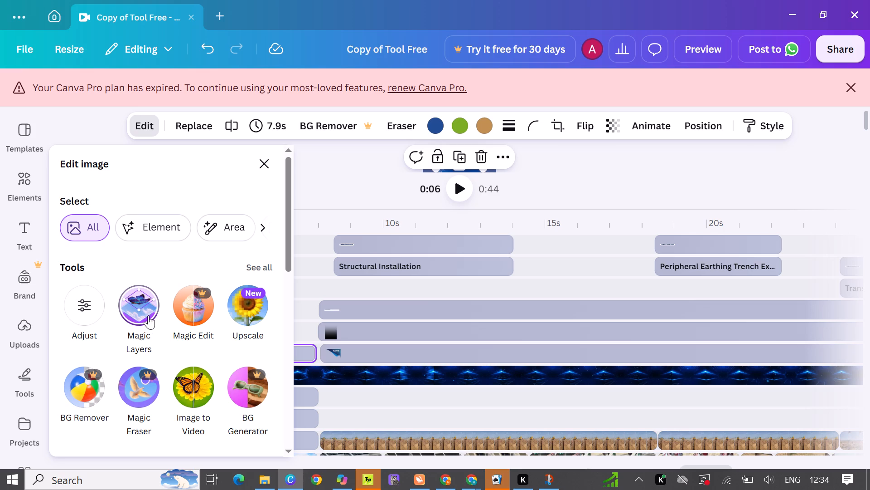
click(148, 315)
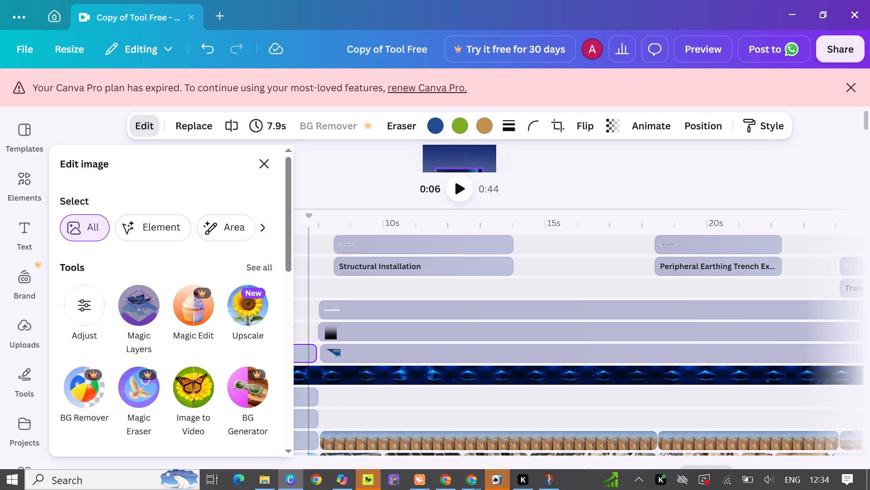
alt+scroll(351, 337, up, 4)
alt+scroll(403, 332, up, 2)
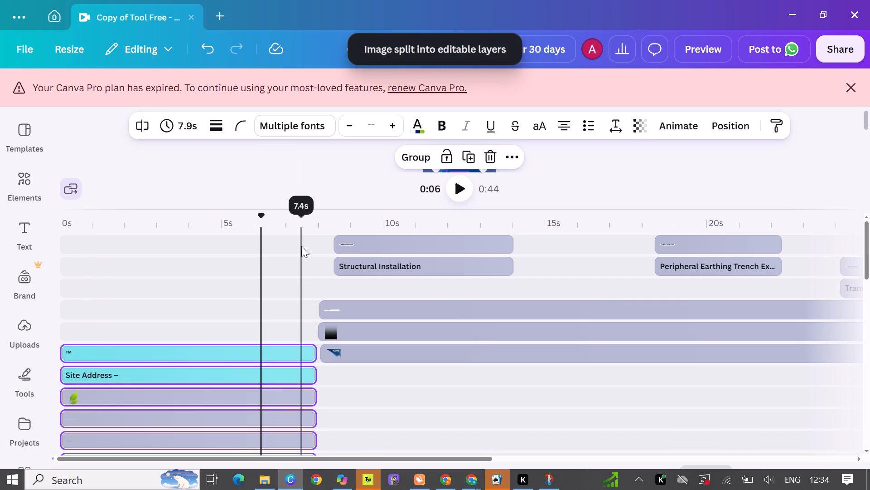
Examine the poster's separated text and graphic layers in the timeline.
scroll(254, 322, down, 3)
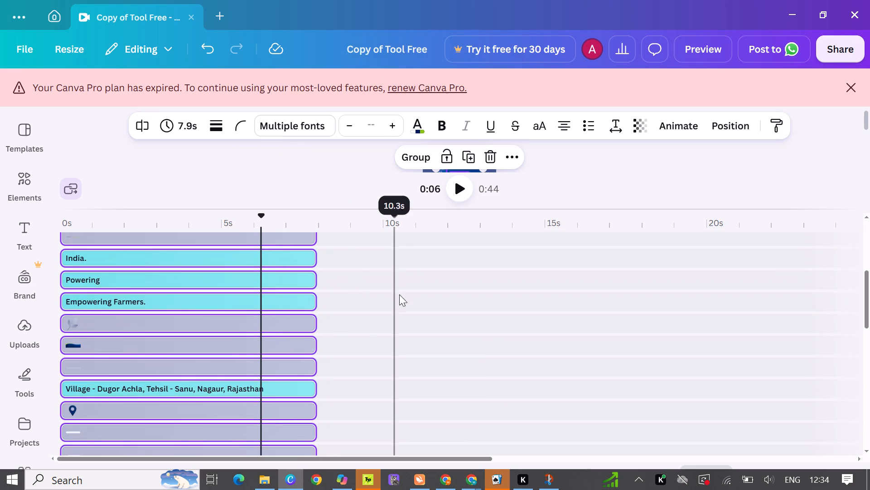
scroll(331, 308, down, 10)
ctrl+scroll(275, 326, down, 5)
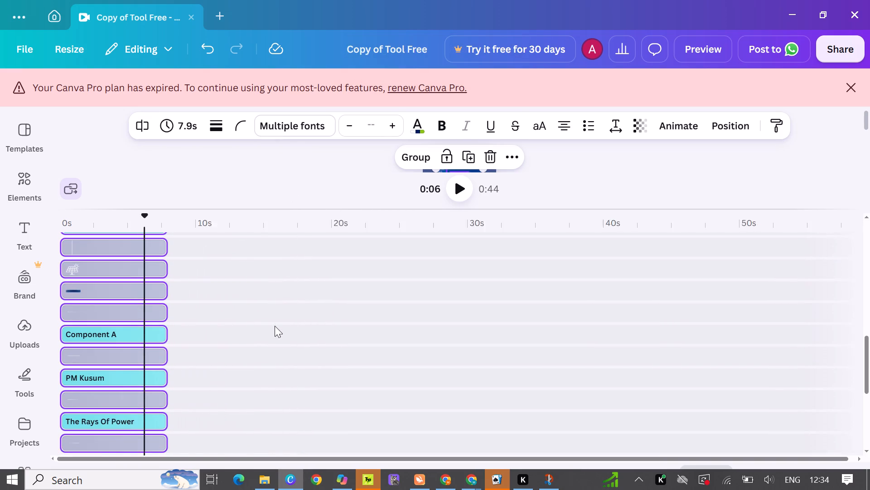
ctrl+scroll(238, 334, up, 6)
alt+scroll(171, 358, up, 5)
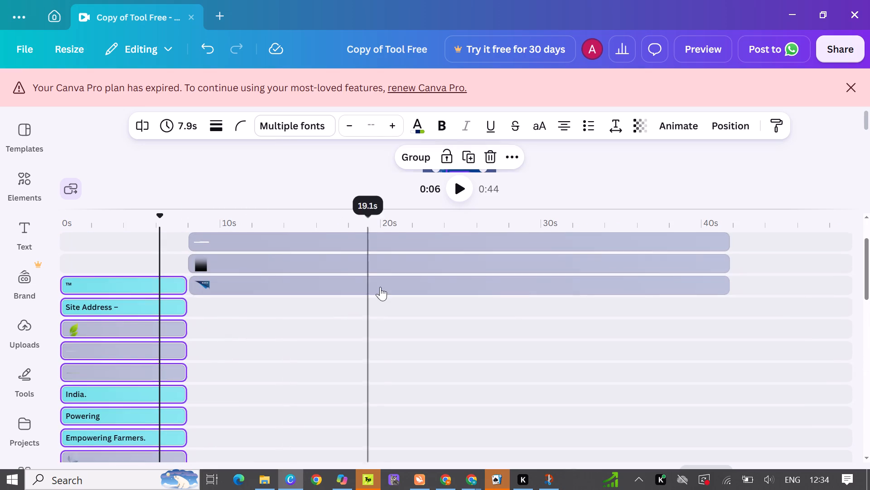
scroll(372, 287, up, 1)
click(122, 303)
drag(478, 214, 479, 214)
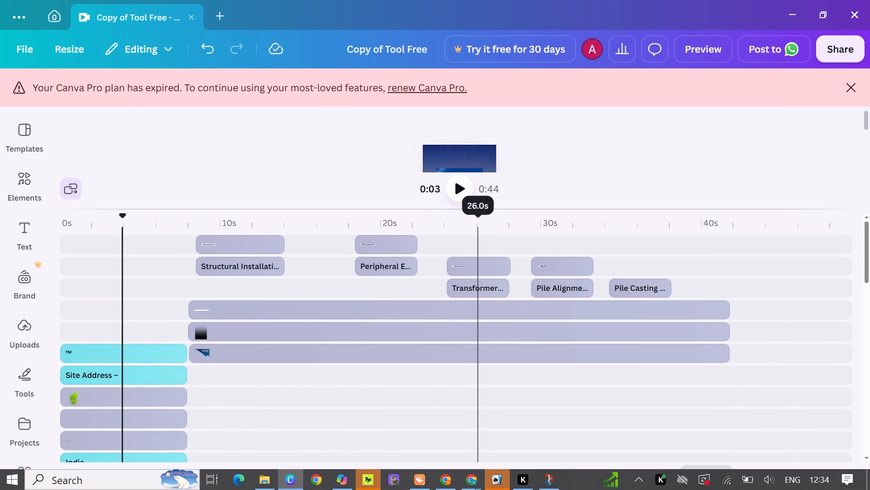
drag(479, 214, 483, 257)
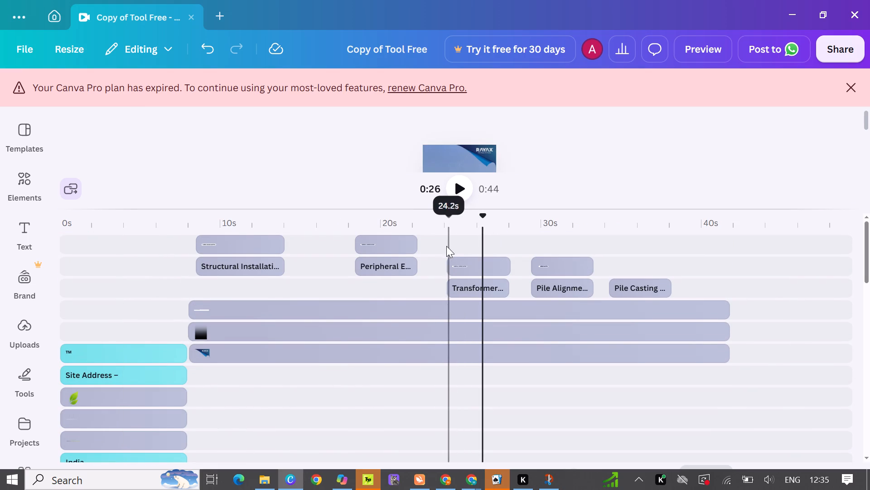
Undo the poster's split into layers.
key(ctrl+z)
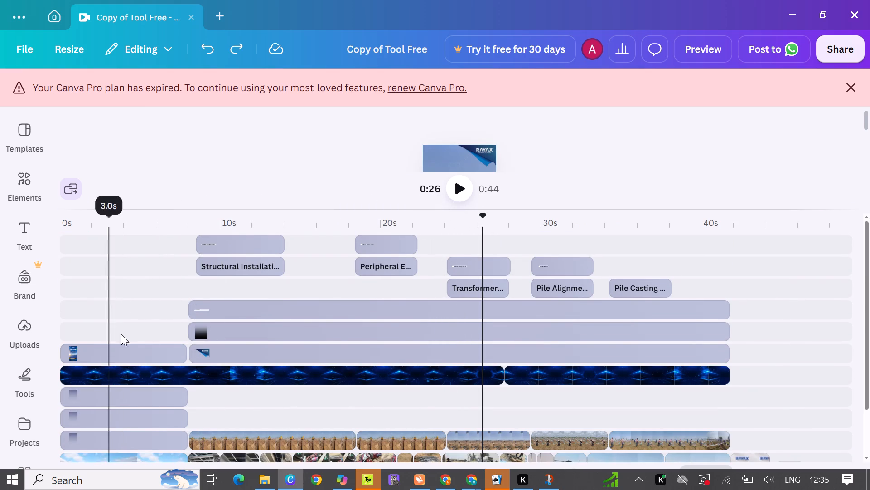
Move the PM KUSUM poster to the frame's upper-left corner and enlarge it to fill the vertical frame.
scroll(526, 187, up, 5)
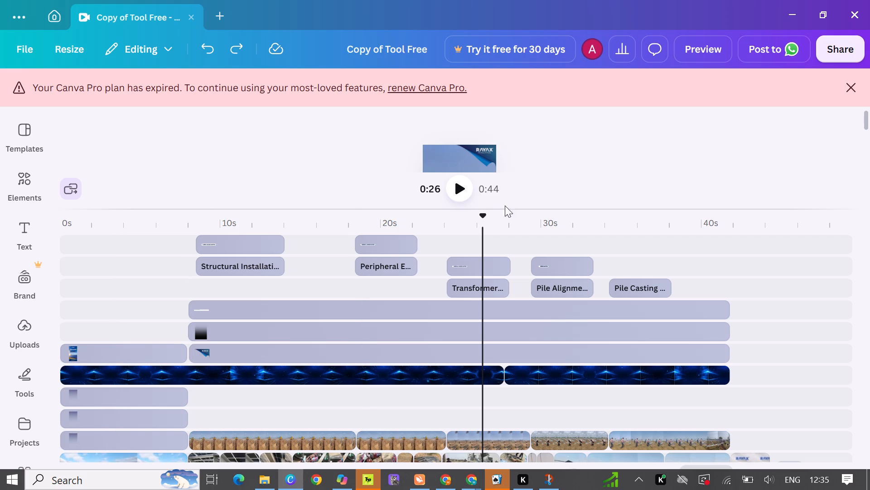
drag(505, 207, 512, 309)
double_click(148, 375)
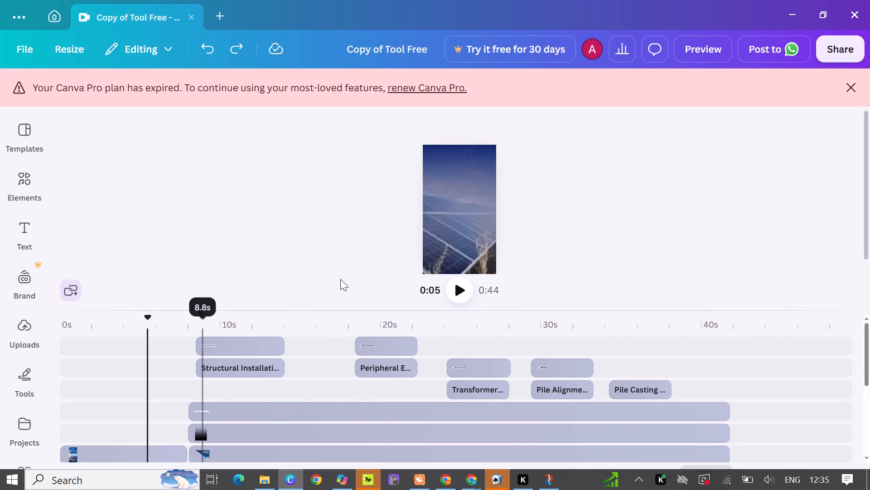
click(458, 224)
drag(458, 223, 451, 216)
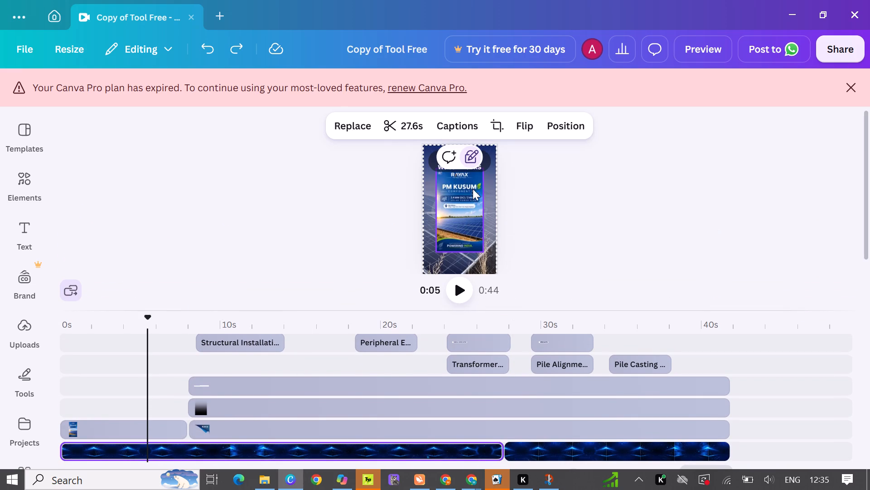
click(466, 161)
click(466, 162)
drag(632, 158, 635, 163)
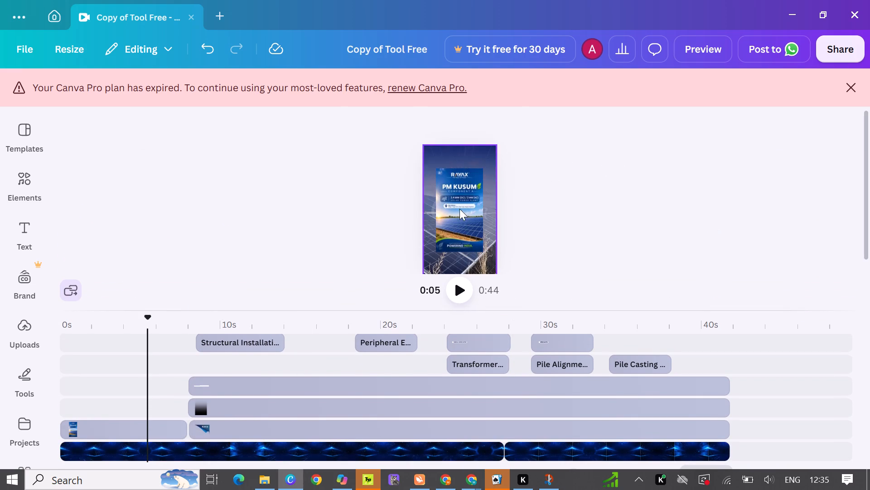
drag(470, 210, 458, 186)
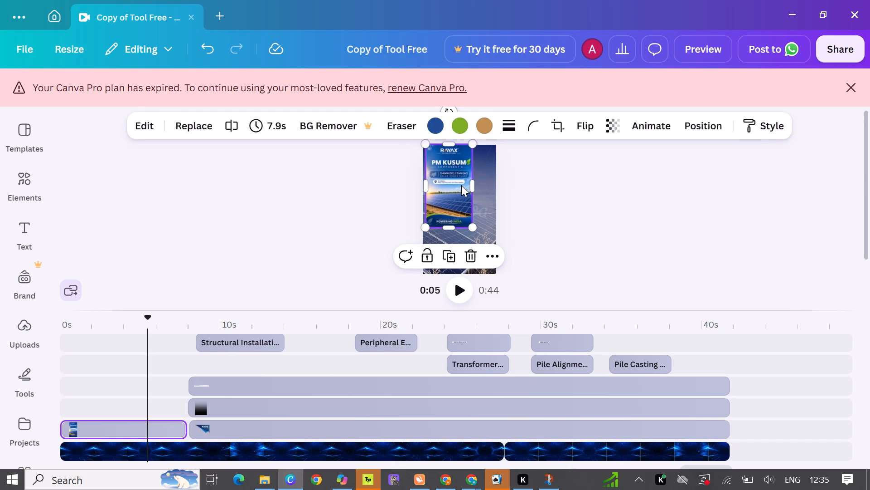
click(464, 187)
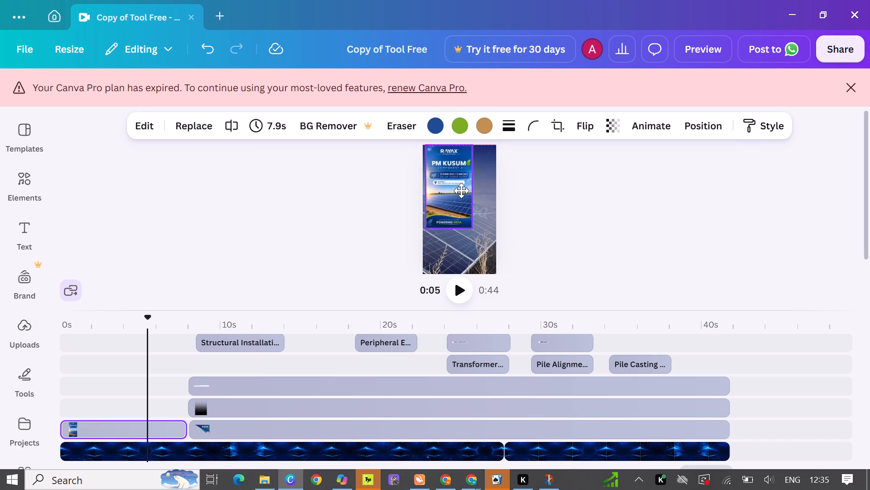
drag(466, 228, 495, 265)
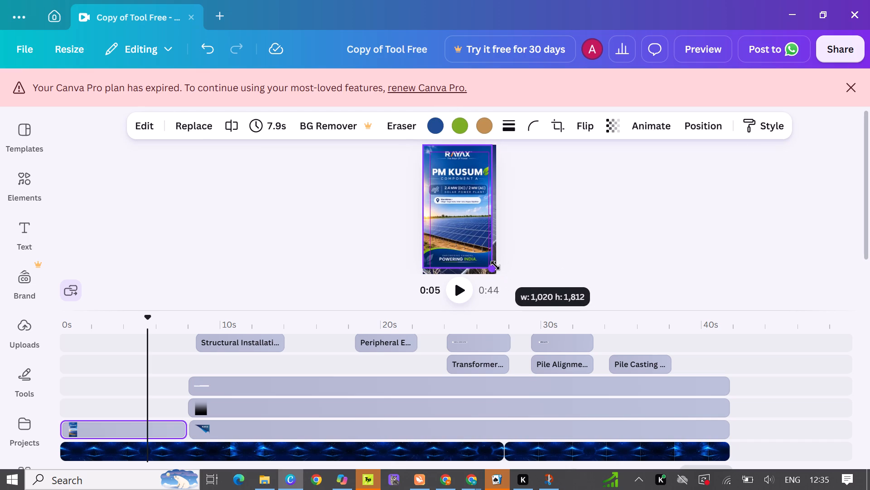
drag(495, 265, 498, 269)
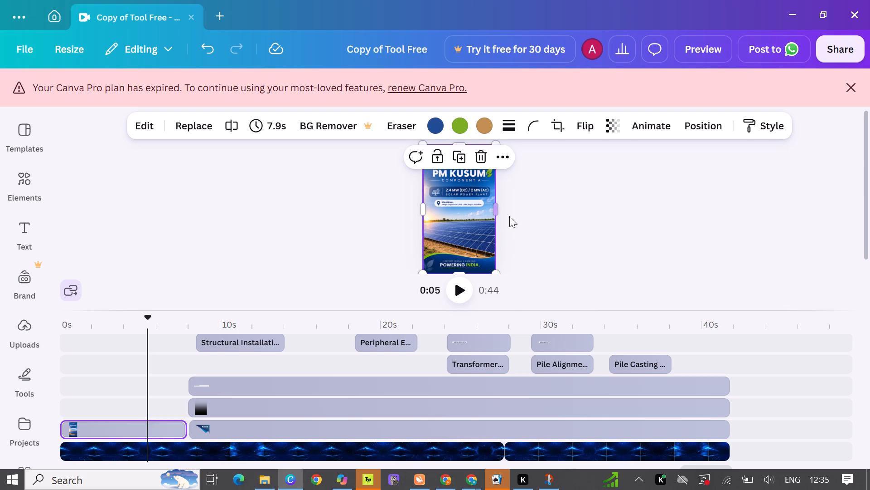
click(552, 196)
Fine-tune the poster's size at its bottom corner to about 1,082 × 1,923 so it covers the frame.
ctrl+scroll(543, 199, up, 3)
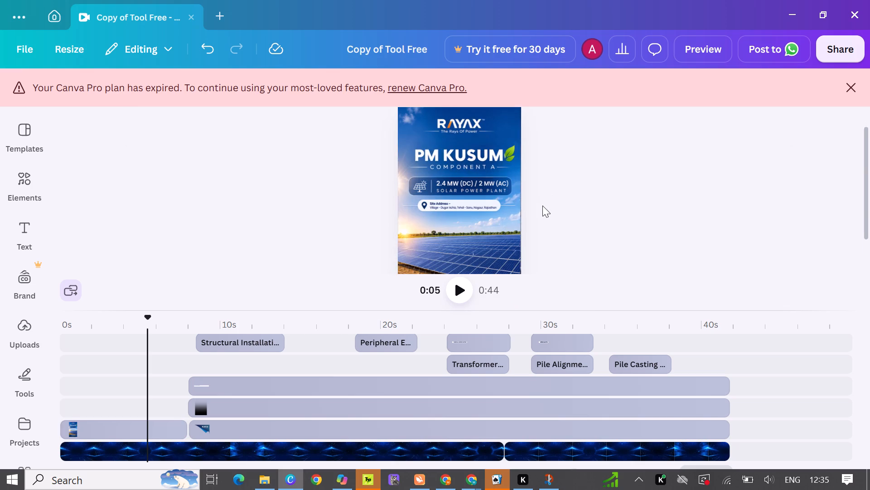
click(504, 223)
scroll(534, 216, down, 2)
click(516, 265)
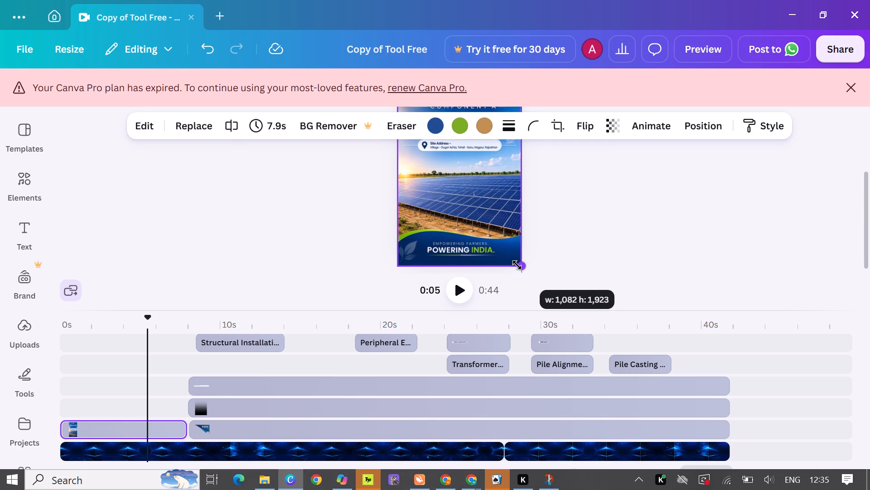
click(550, 240)
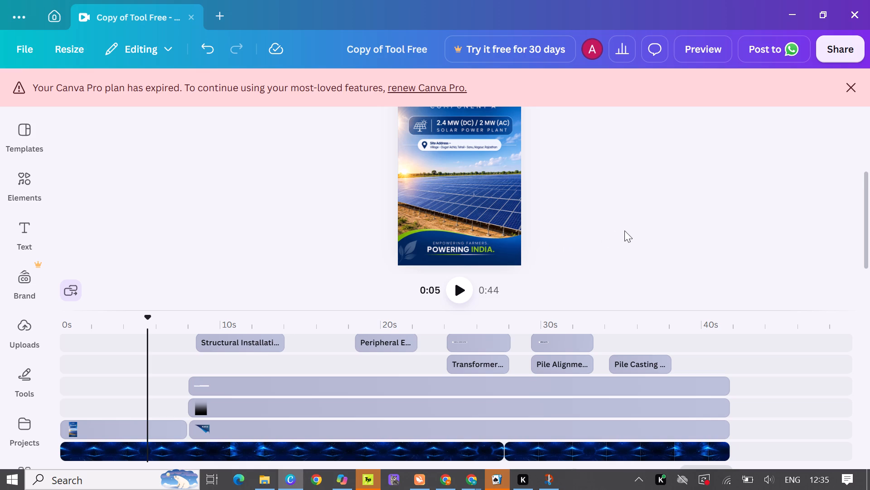
Split the full-frame PM KUSUM poster into editable layers with Magic Layers.
ctrl+scroll(596, 227, up, 1)
scroll(584, 216, up, 2)
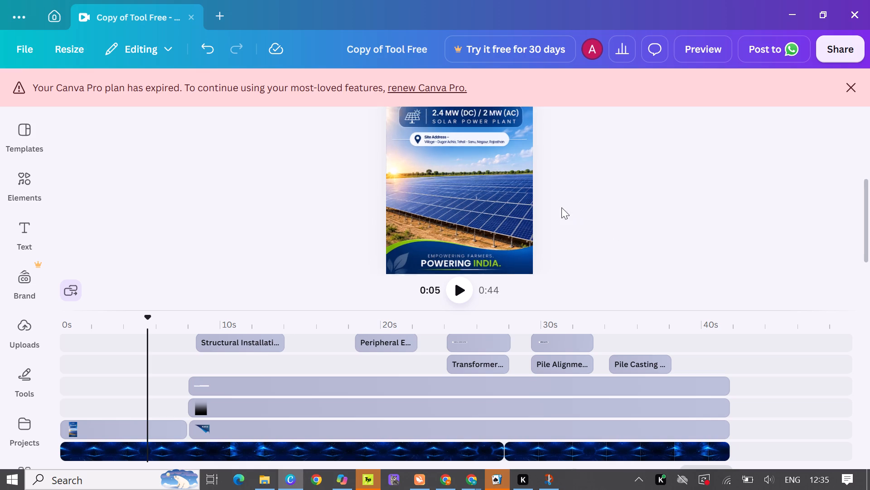
ctrl+click(453, 212)
click(153, 122)
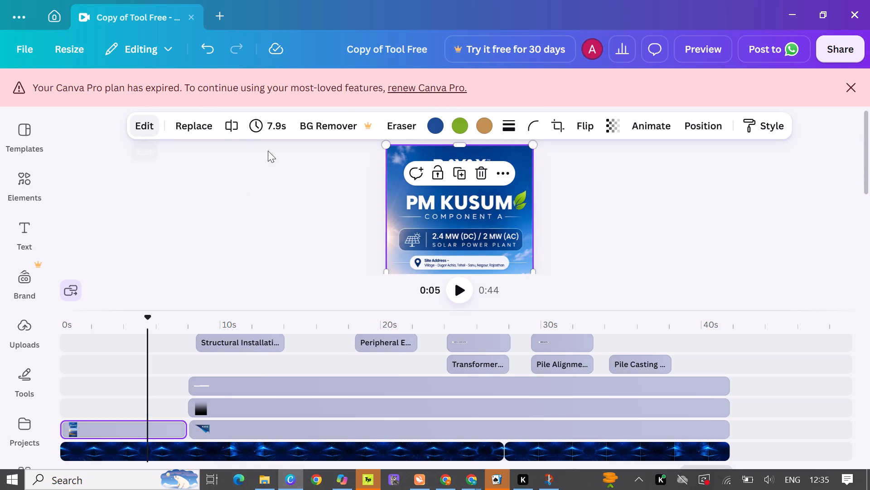
click(143, 294)
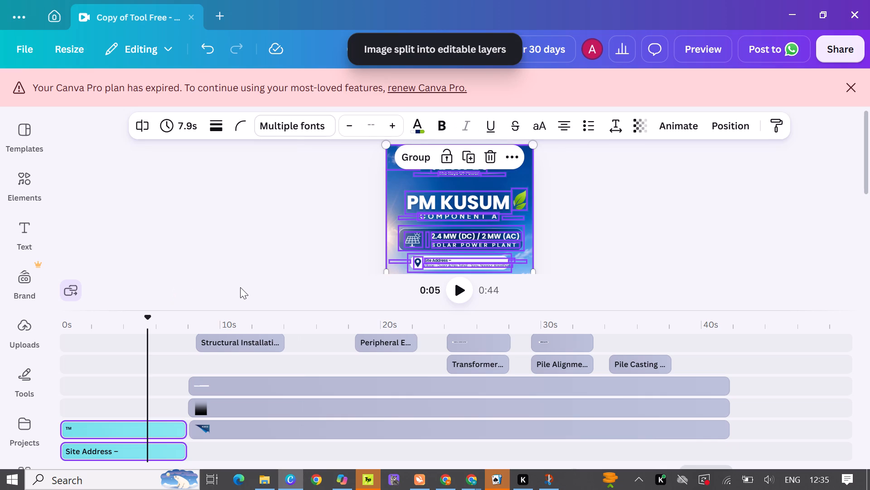
click(557, 223)
click(555, 226)
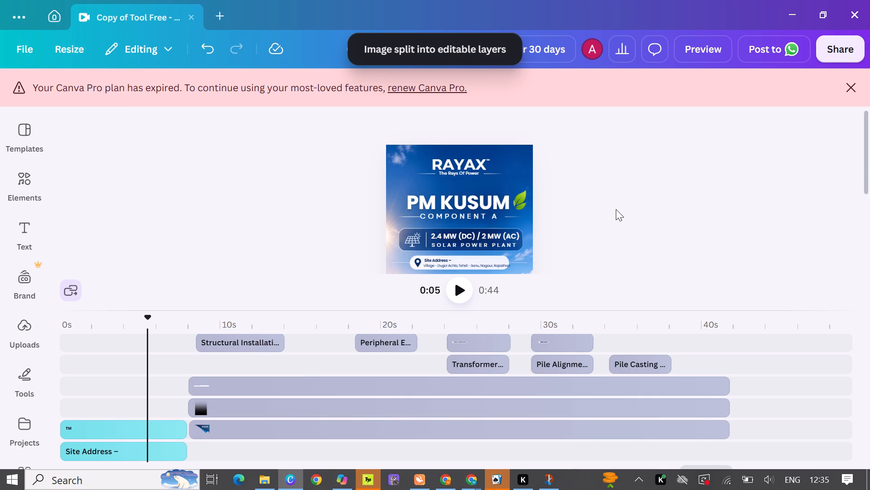
Delete the RAYAX title, its trademark sign and the "The Rays Of Power" tagline text from the poster.
ctrl+scroll(640, 198, up, 4)
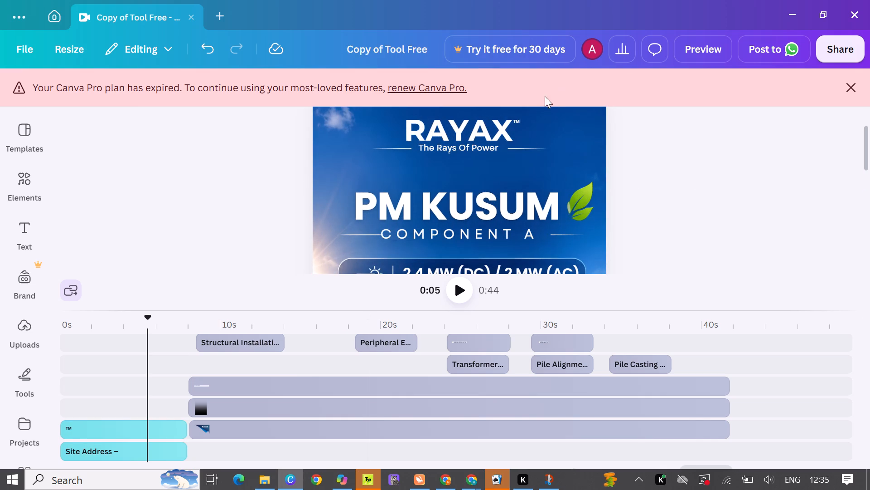
scroll(498, 175, up, 2)
click(439, 191)
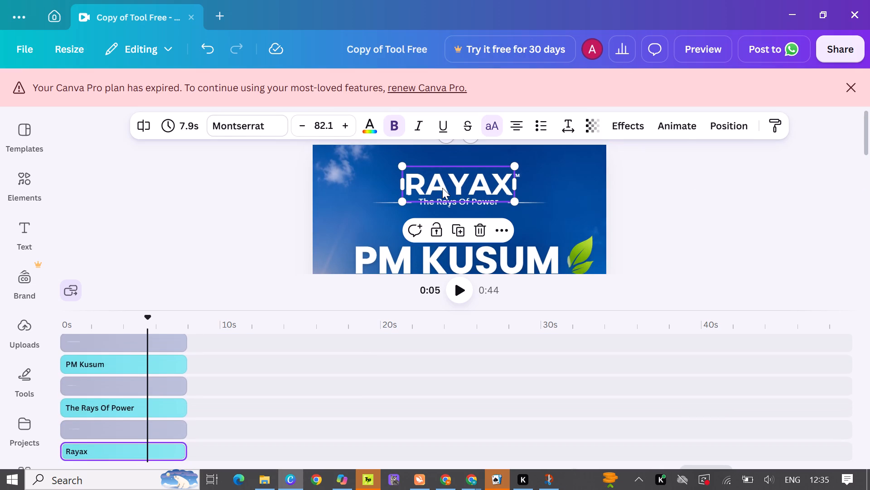
key(BackSpace)
click(515, 176)
key(BackSpace)
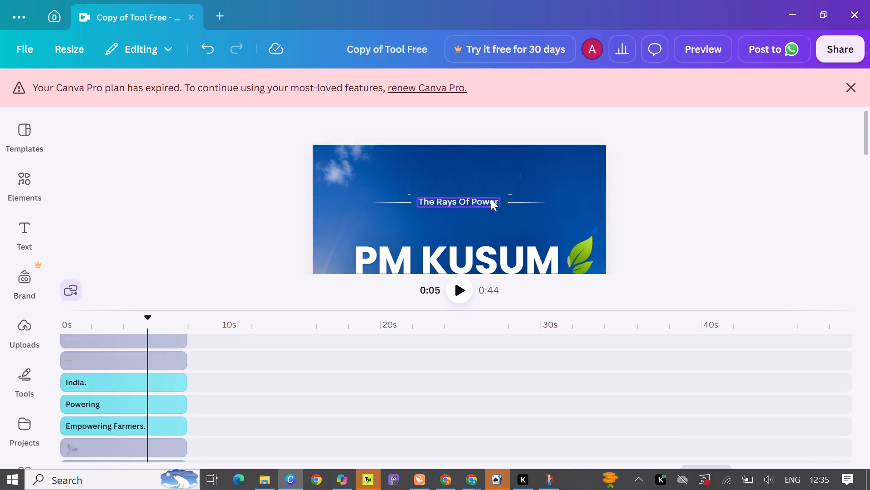
click(440, 196)
key(BackSpace)
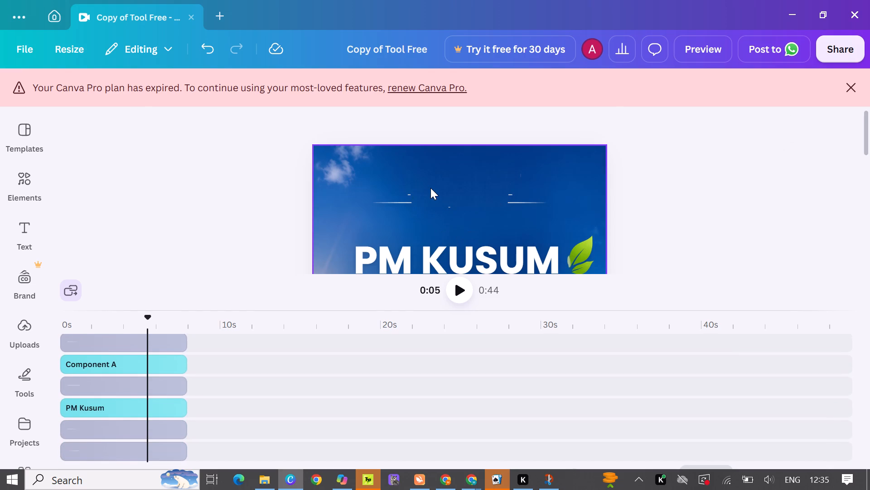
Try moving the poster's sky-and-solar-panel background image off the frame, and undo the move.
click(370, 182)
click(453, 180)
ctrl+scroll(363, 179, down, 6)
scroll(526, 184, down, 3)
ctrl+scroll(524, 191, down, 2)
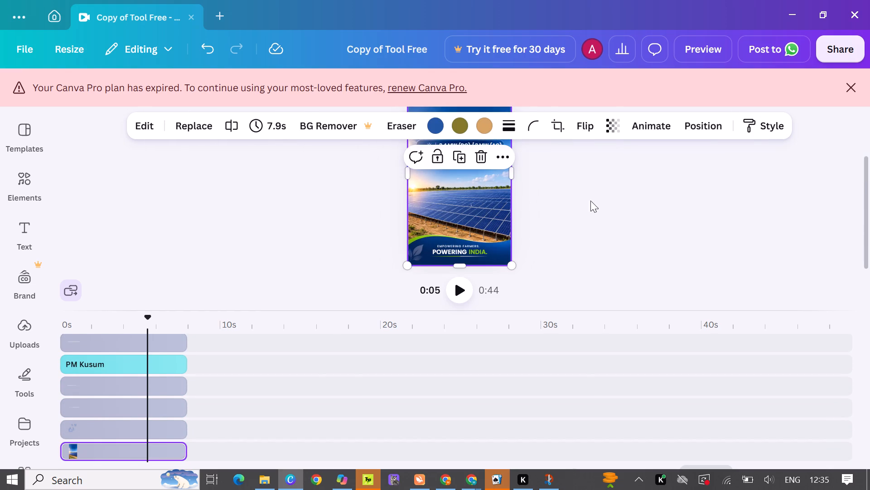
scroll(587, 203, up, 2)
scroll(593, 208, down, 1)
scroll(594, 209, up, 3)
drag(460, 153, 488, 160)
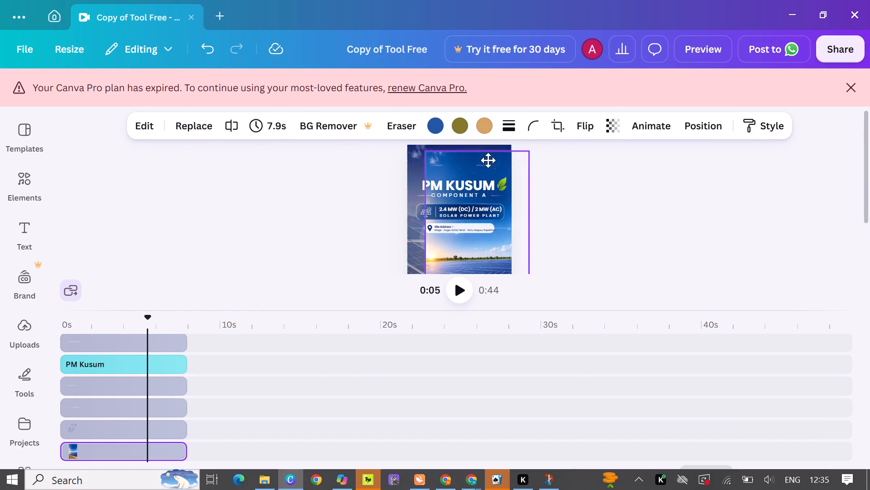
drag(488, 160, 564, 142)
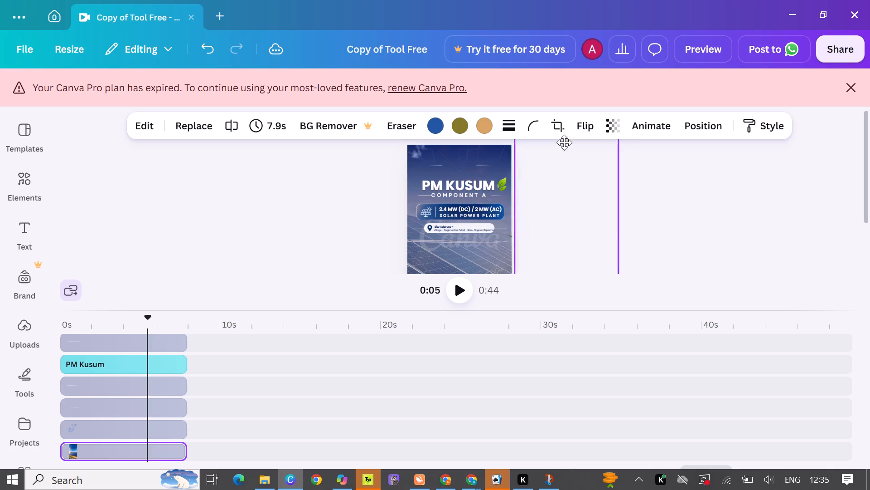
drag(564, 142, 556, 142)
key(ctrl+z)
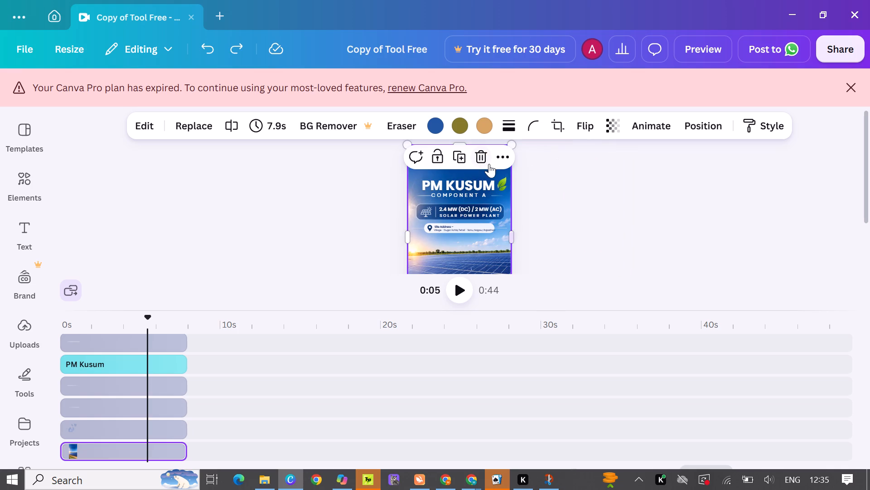
Delete the poster's sky-and-solar-panel background image, keeping the other poster layers over the reel's own background.
drag(489, 164, 496, 168)
click(645, 176)
drag(495, 160, 589, 152)
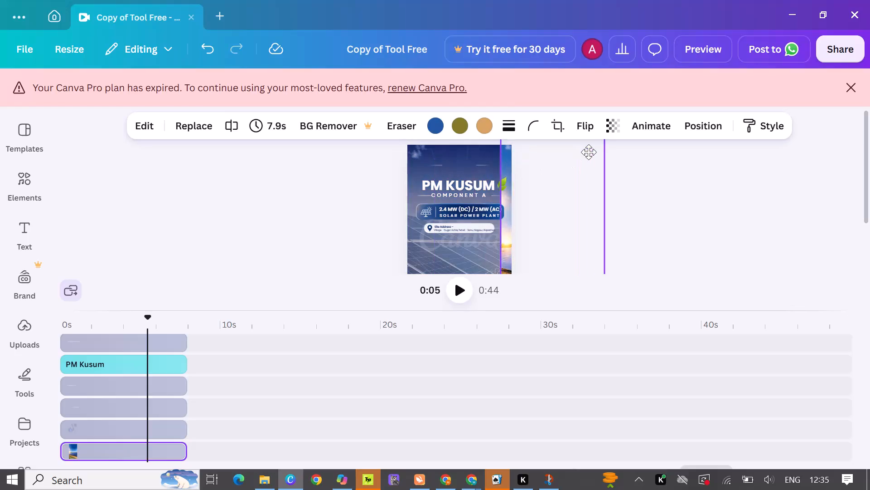
drag(589, 152, 497, 54)
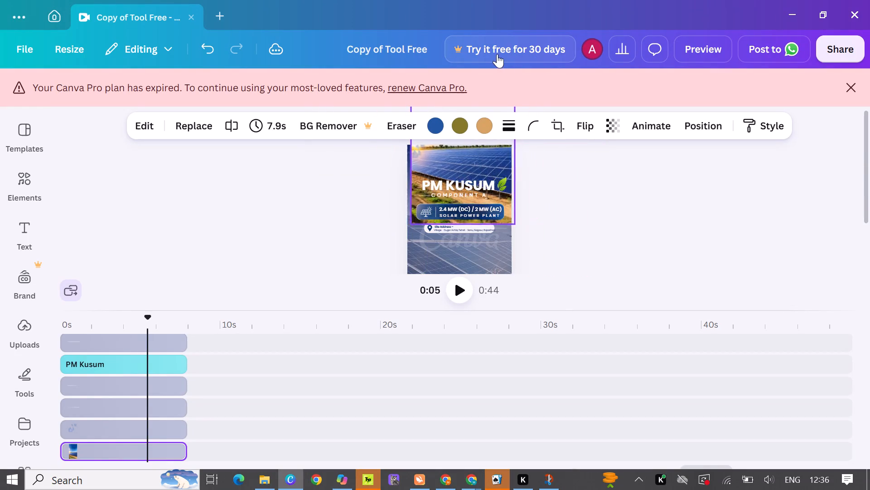
drag(497, 54, 507, 180)
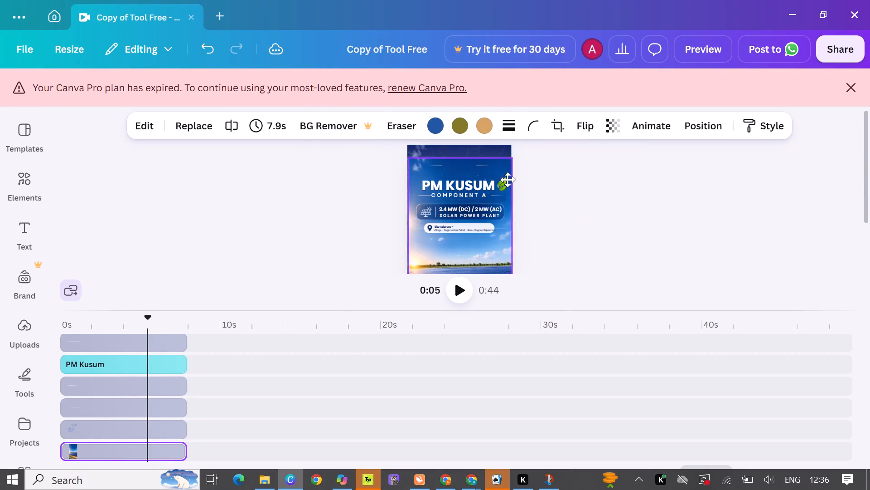
drag(507, 180, 516, 231)
key(BackSpace)
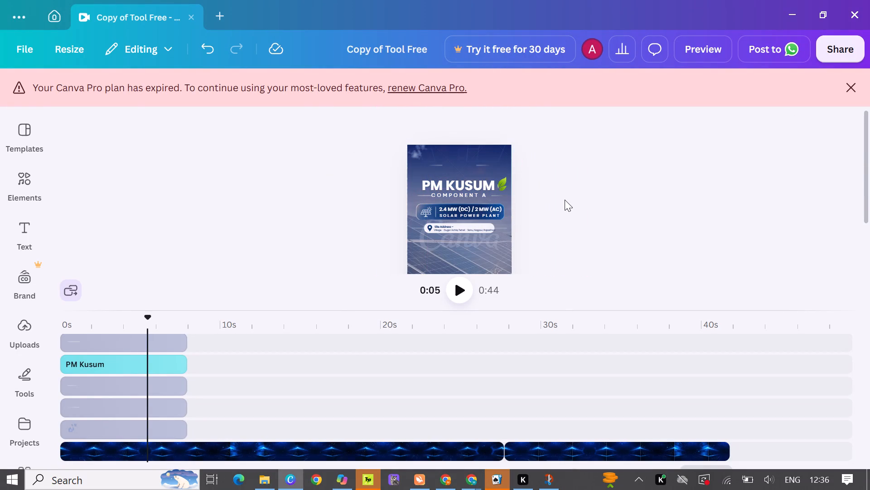
click(565, 200)
ctrl+scroll(557, 194, up, 8)
ctrl+scroll(563, 206, down, 8)
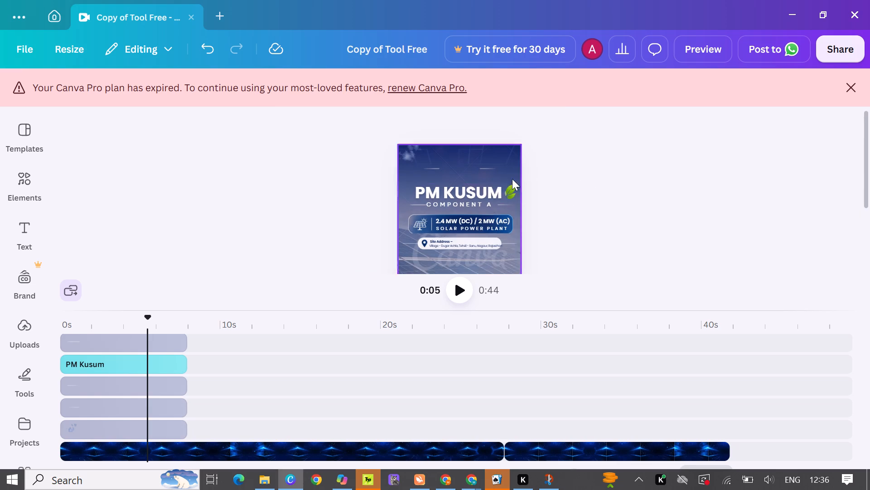
click(259, 484)
scroll(224, 199, up, 3)
click(63, 168)
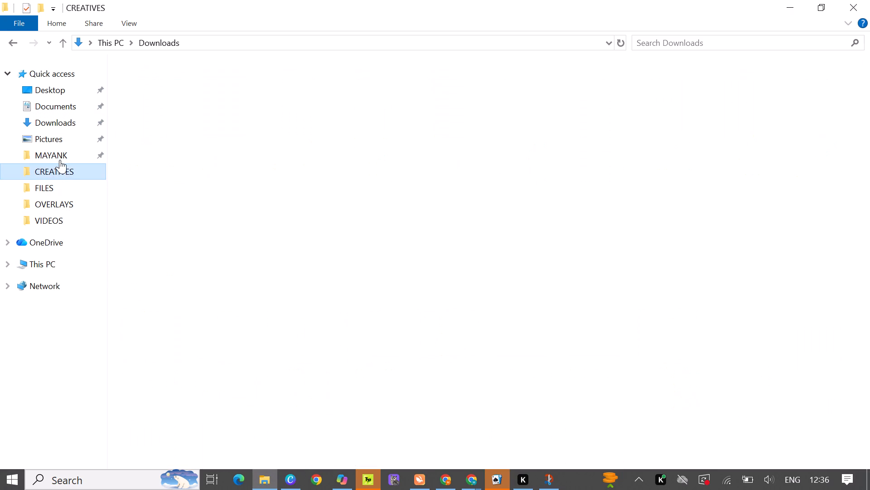
click(60, 160)
click(66, 139)
click(72, 152)
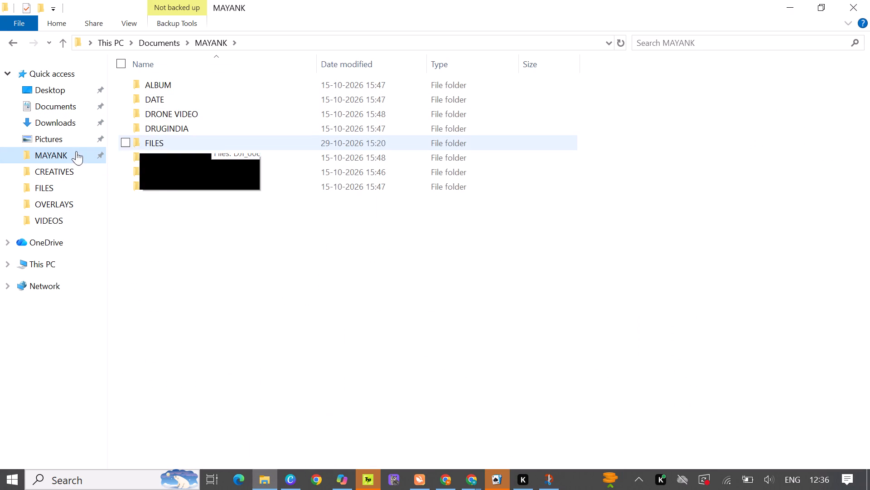
double_click(145, 173)
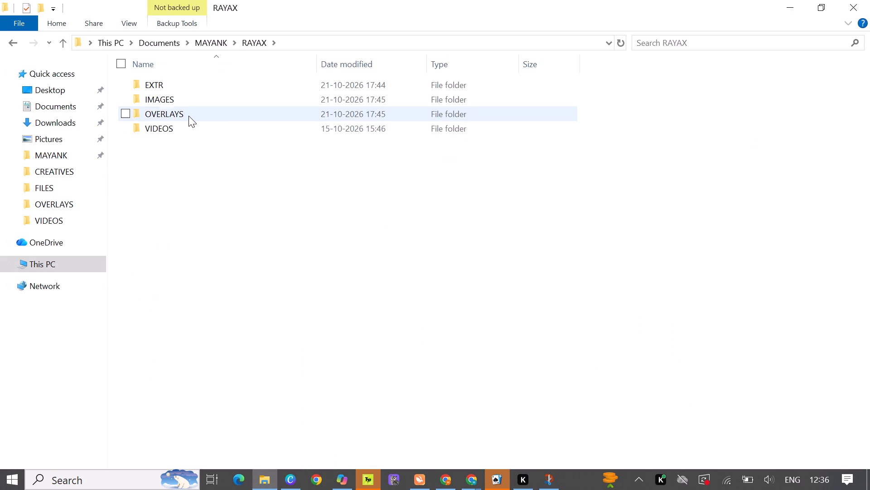
double_click(188, 116)
click(541, 108)
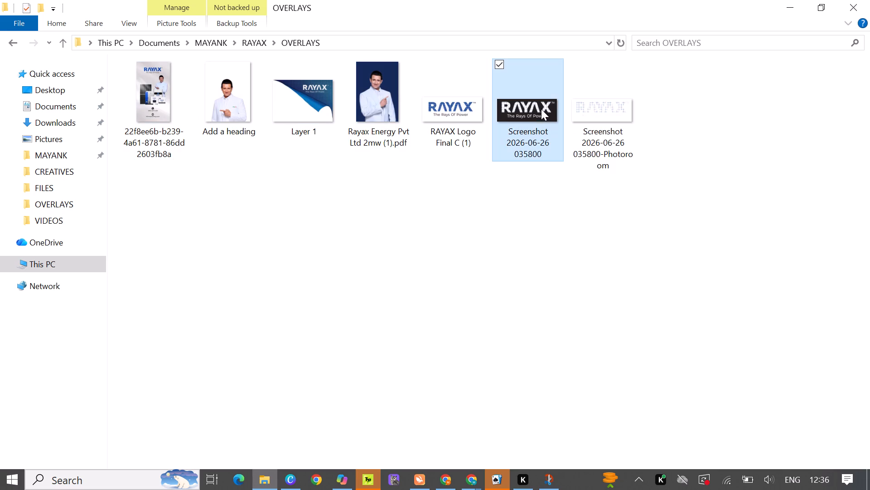
click(590, 109)
key(alt+Tab)
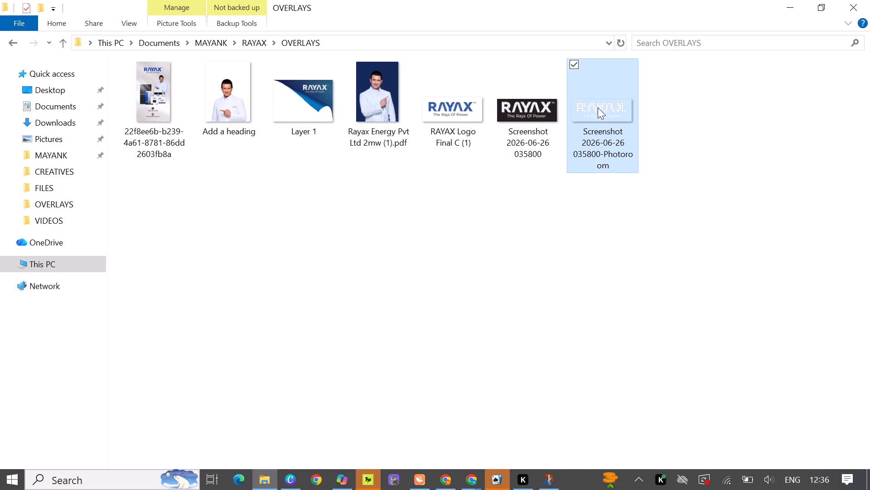
Back in Canva, move the timeline playhead to 0:00 at the start of the intro.
shift+scroll(212, 389, up, 11)
scroll(206, 380, up, 2)
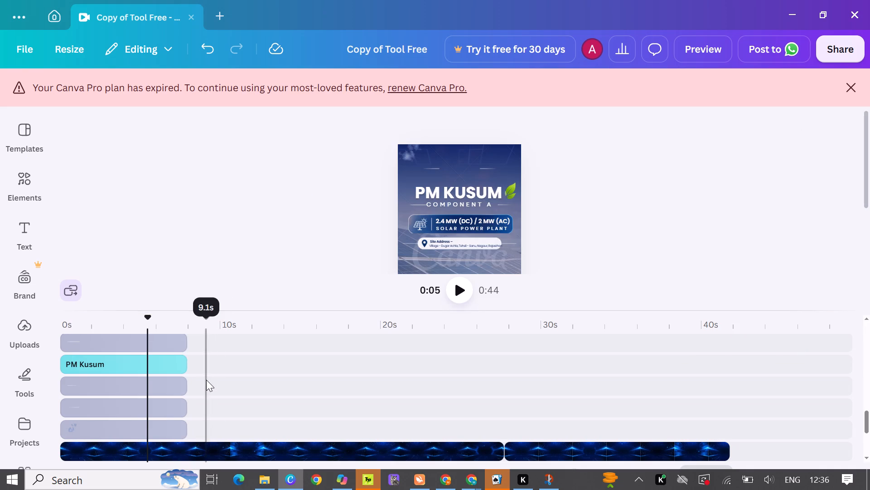
scroll(206, 380, up, 15)
click(549, 333)
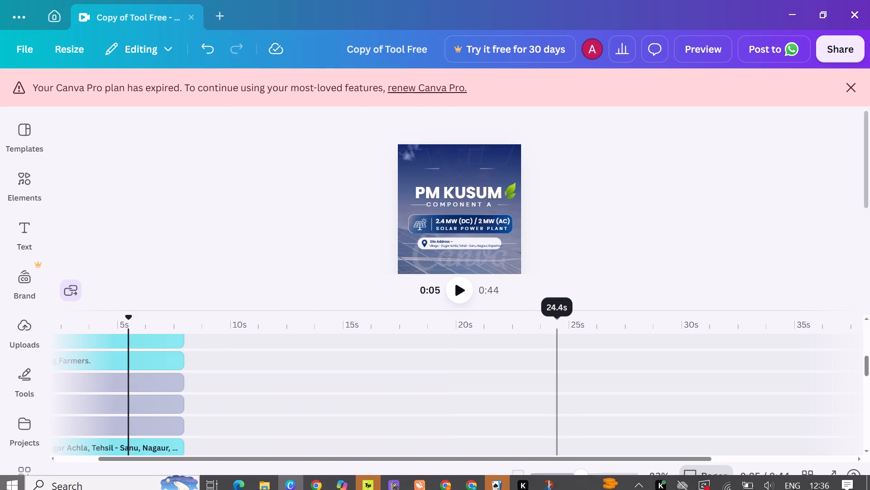
shift+scroll(259, 398, up, 5)
click(207, 318)
drag(207, 321, 185, 325)
click(182, 325)
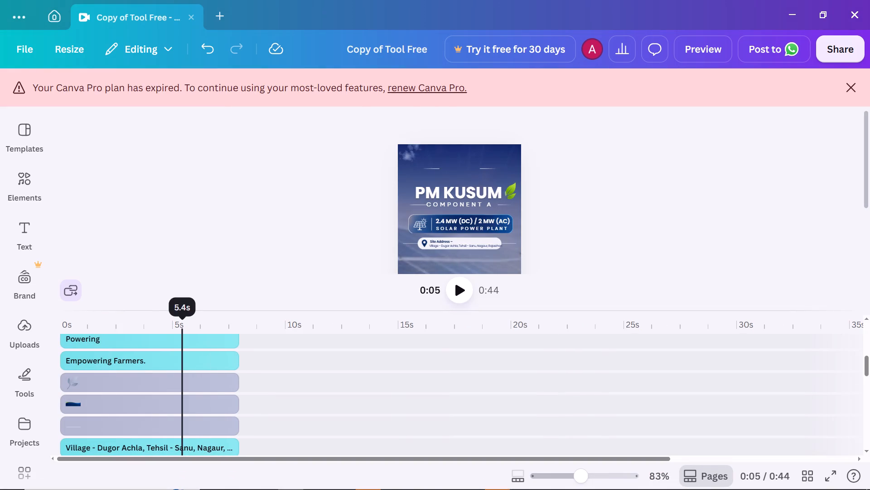
drag(180, 321, 0, 397)
scroll(152, 395, down, 7)
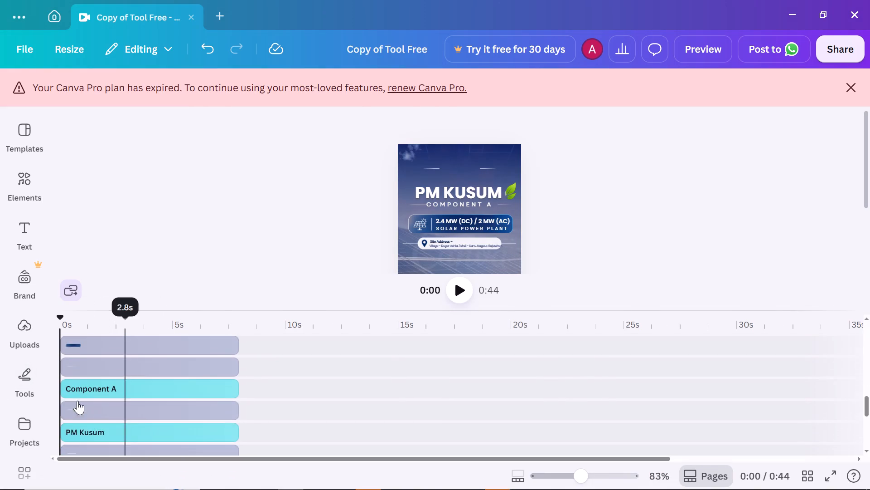
scroll(68, 405, down, 4)
scroll(67, 401, up, 14)
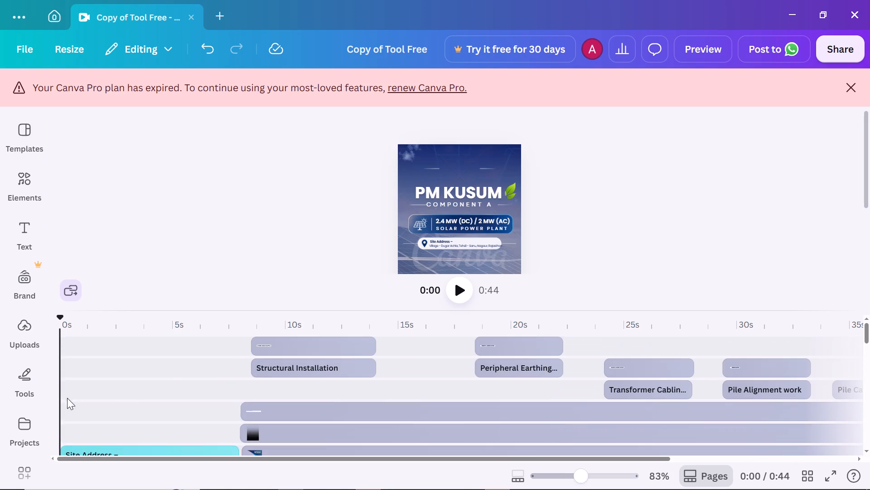
click(61, 377)
Upload the transparent white RAYAX logo from the OVERLAYS folder into the Canva design's uploads.
key(alt+Tab)
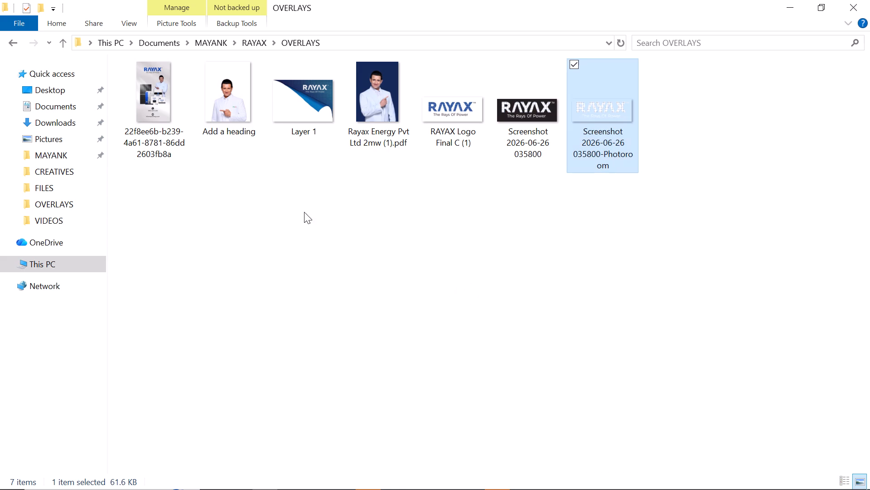
drag(586, 100, 136, 348)
key(alt+Tab)
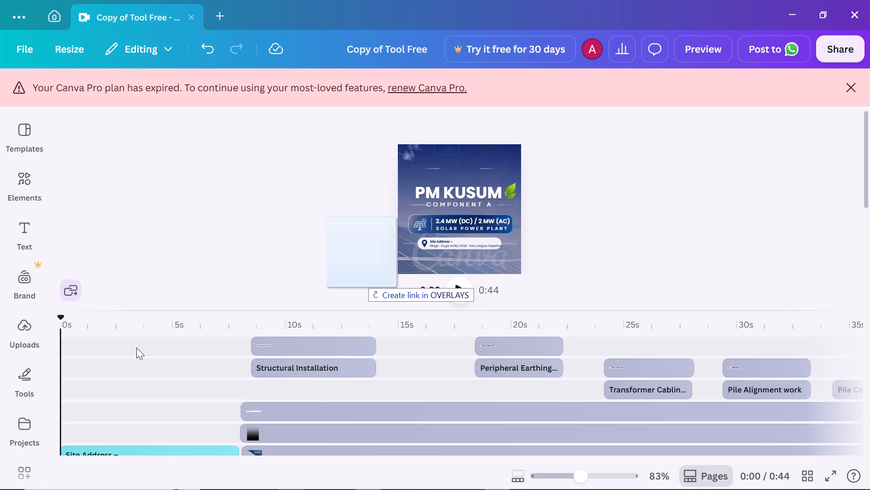
drag(136, 348, 82, 438)
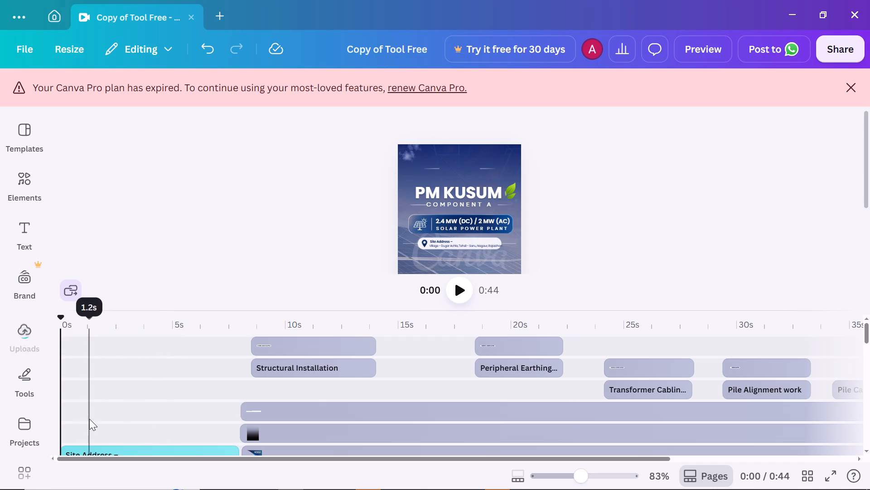
Place the uploaded white RAYAX logo on the timeline at the start of the intro, above the poster layers.
scroll(90, 419, down, 3)
scroll(36, 343, up, 3)
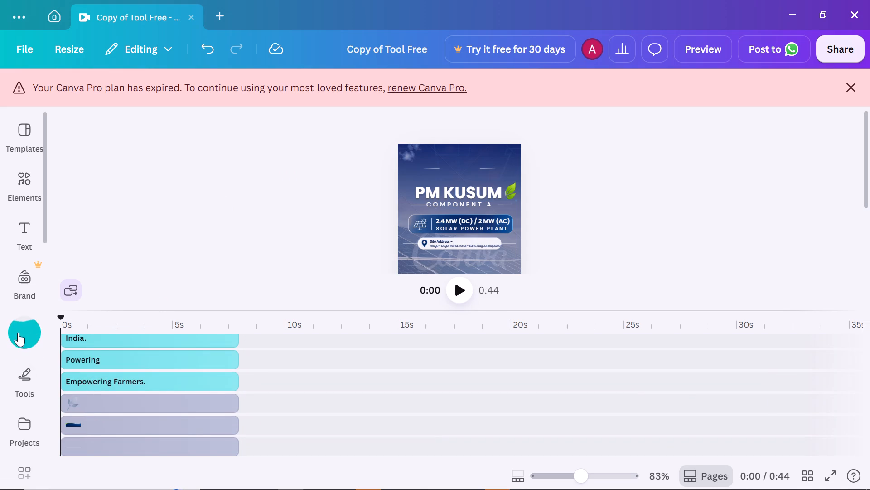
scroll(20, 334, up, 6)
click(31, 341)
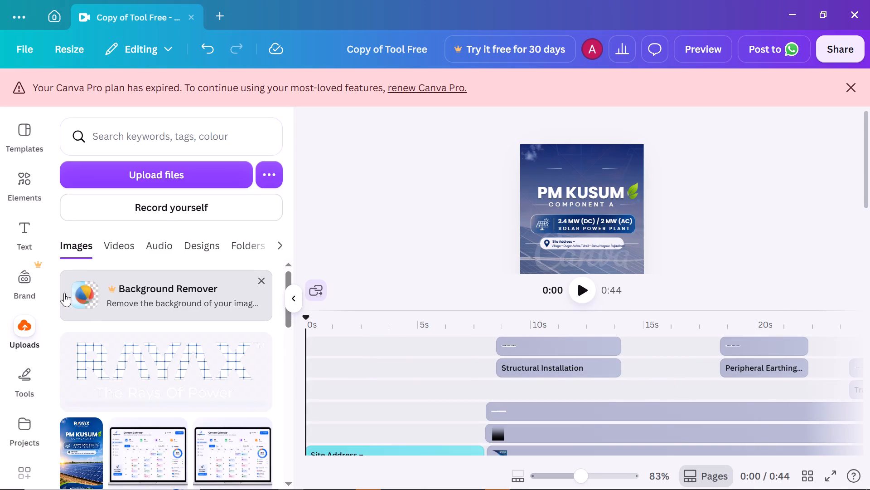
drag(107, 363, 350, 407)
scroll(347, 399, down, 3)
scroll(348, 365, up, 2)
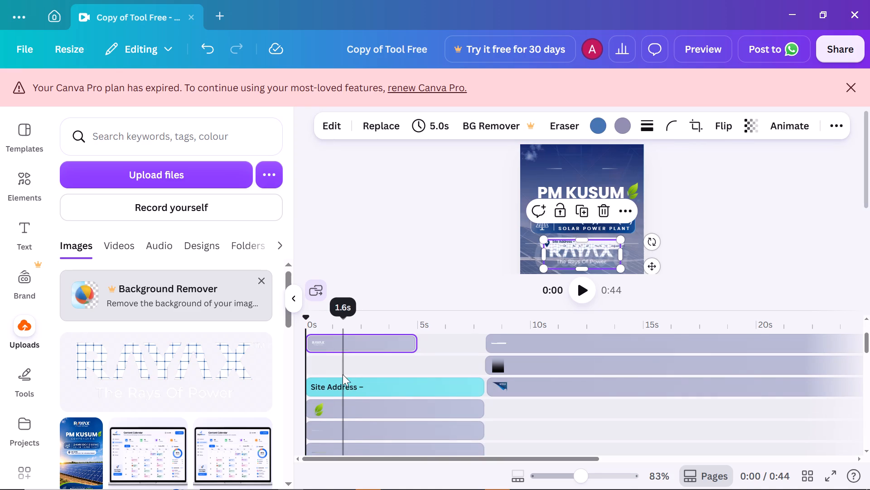
Move the RAYAX logo clip down one track and extend its duration to 7.9 s.
click(340, 351)
drag(340, 351, 340, 363)
drag(414, 363, 452, 363)
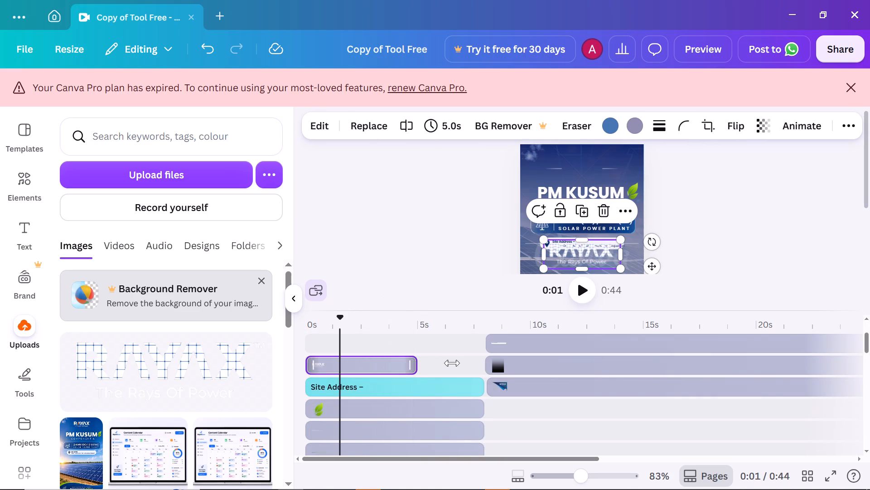
drag(452, 363, 481, 364)
click(540, 432)
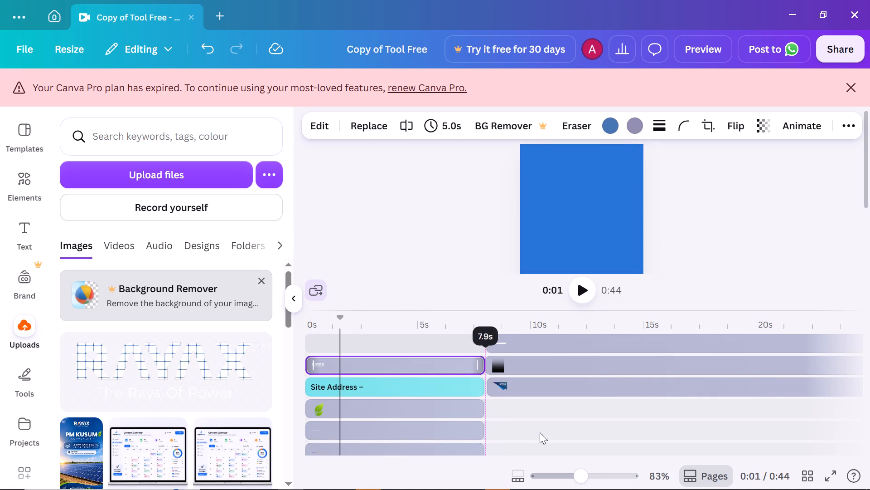
Fine-trim the RAYAX logo clip's end near 7.9 s so it fits on the track before the black gradient clip.
ctrl+scroll(608, 201, up, 2)
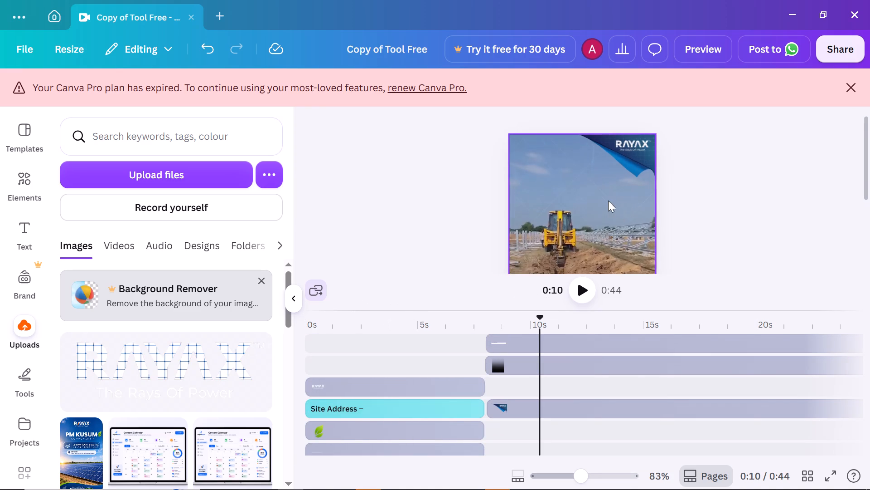
ctrl+scroll(608, 201, up, 2)
click(415, 332)
click(412, 335)
ctrl+scroll(485, 390, up, 6)
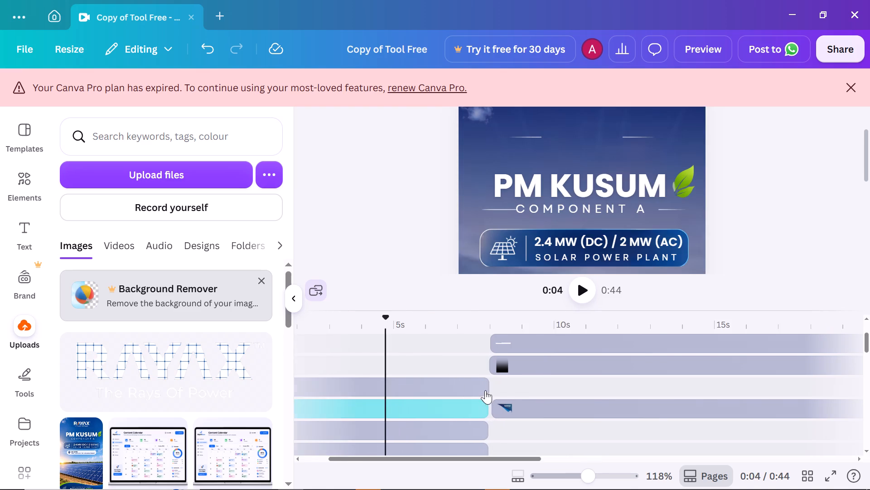
click(492, 391)
click(495, 388)
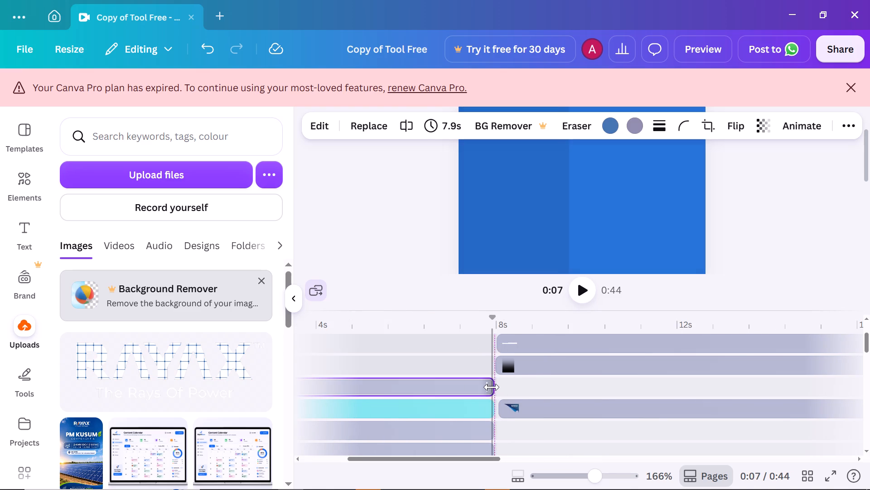
click(468, 363)
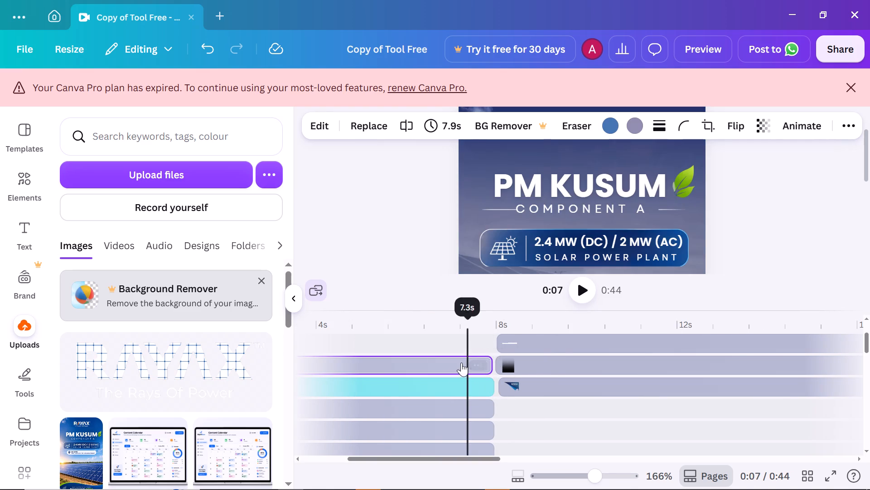
Preview the intro at 5.6 s and move the RAYAX logo up into the empty space above the PM KUSUM heading.
scroll(557, 339, up, 4)
ctrl+scroll(726, 207, down, 2)
click(389, 353)
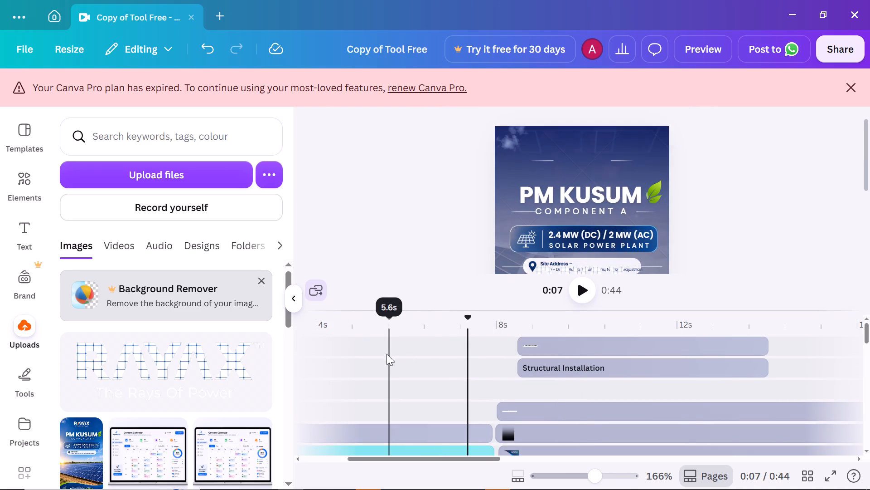
ctrl+scroll(592, 212, down, 3)
scroll(603, 225, down, 3)
scroll(590, 160, up, 3)
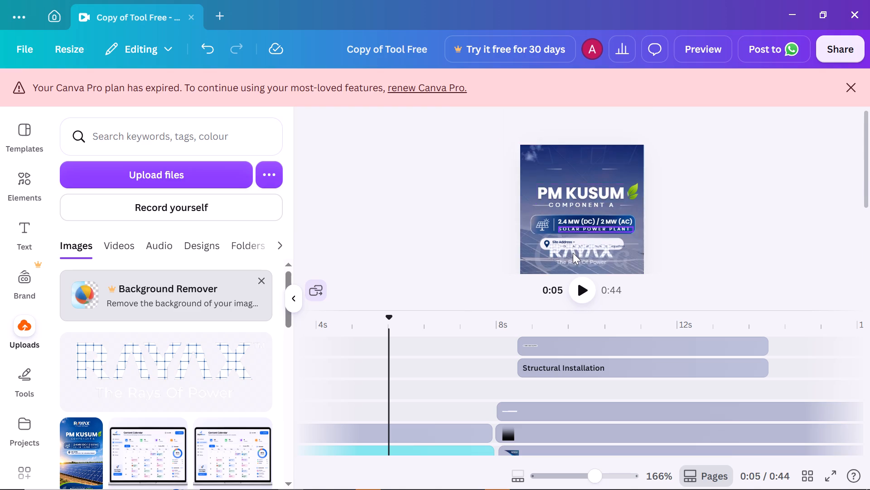
drag(573, 252, 584, 166)
ctrl+scroll(618, 181, up, 5)
scroll(641, 174, up, 1)
drag(611, 191, 597, 188)
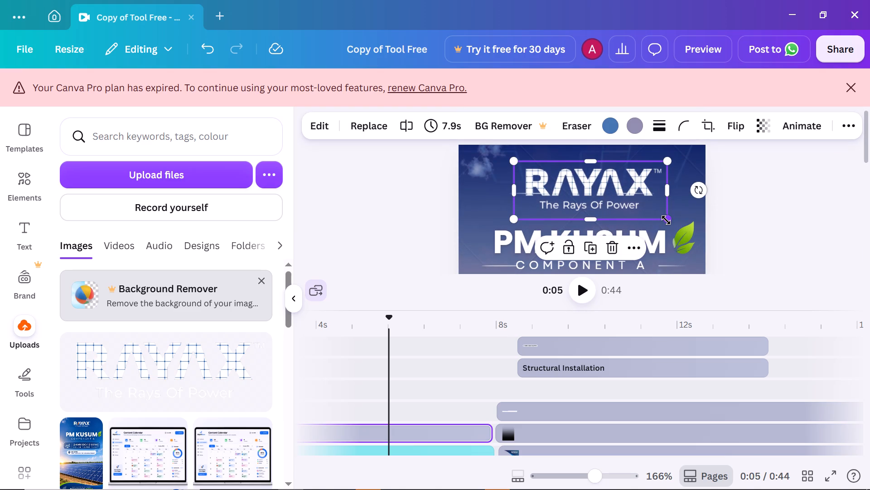
Shrink the RAYAX logo and centre it above the PM KUSUM heading, between the two decorative lines.
drag(666, 220, 640, 203)
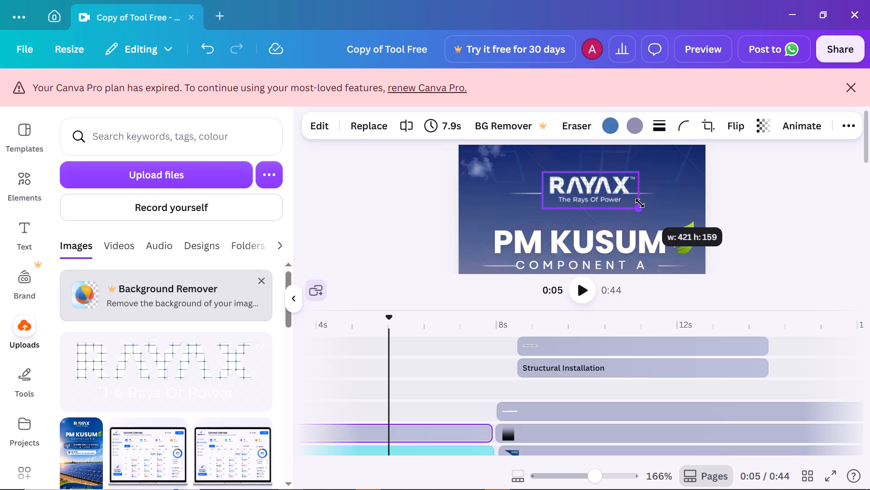
drag(640, 203, 643, 206)
click(728, 190)
drag(616, 184, 609, 181)
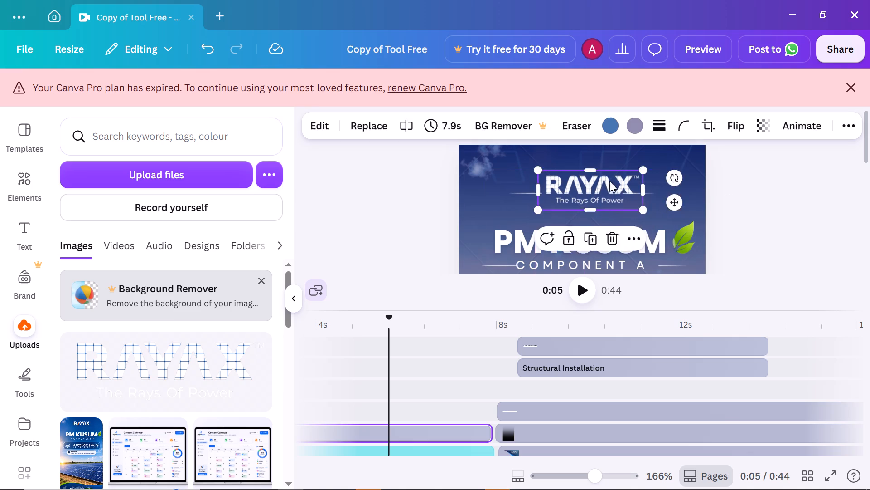
drag(609, 181, 611, 179)
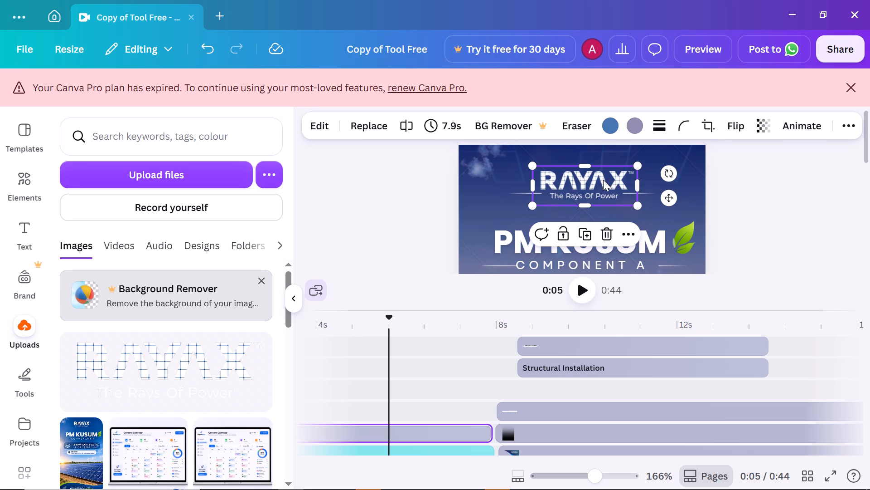
click(591, 194)
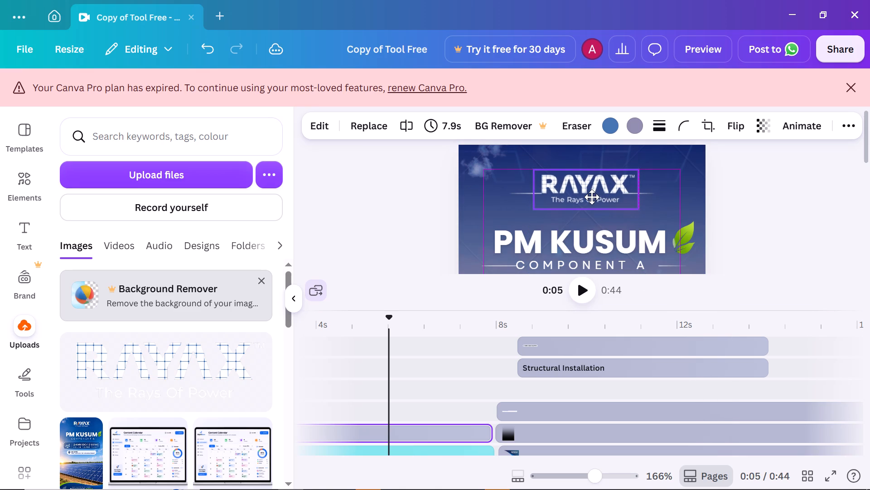
click(703, 179)
click(771, 175)
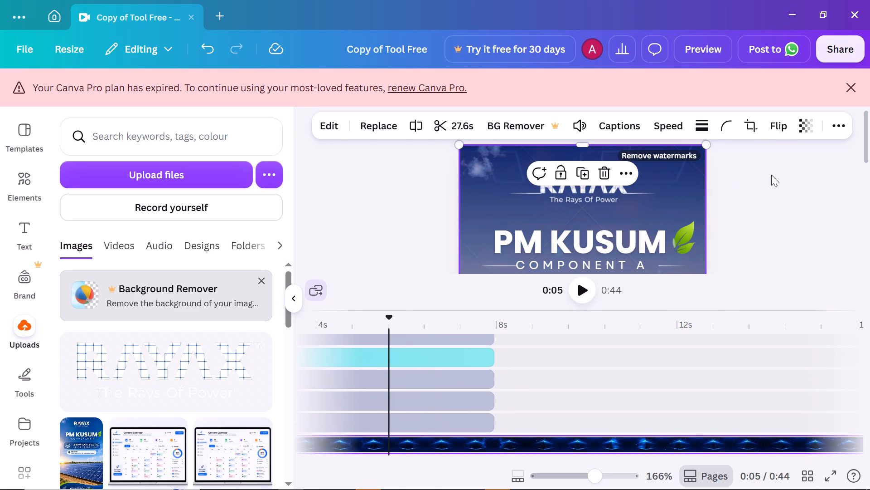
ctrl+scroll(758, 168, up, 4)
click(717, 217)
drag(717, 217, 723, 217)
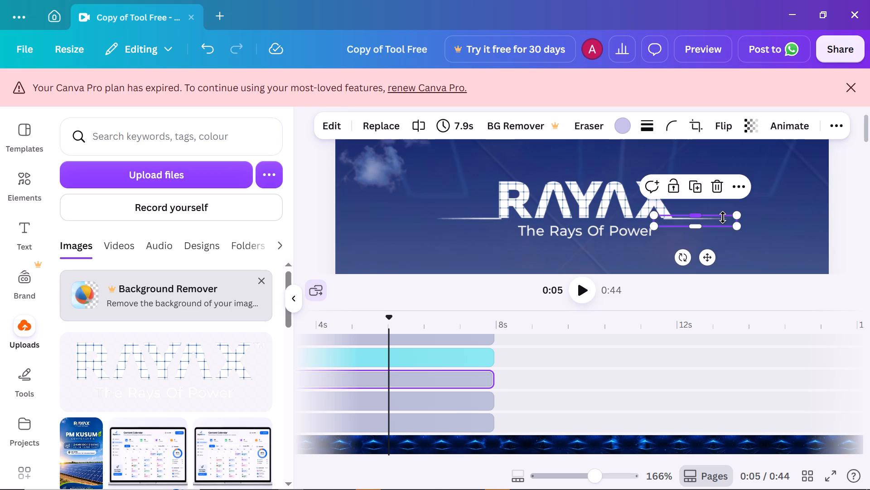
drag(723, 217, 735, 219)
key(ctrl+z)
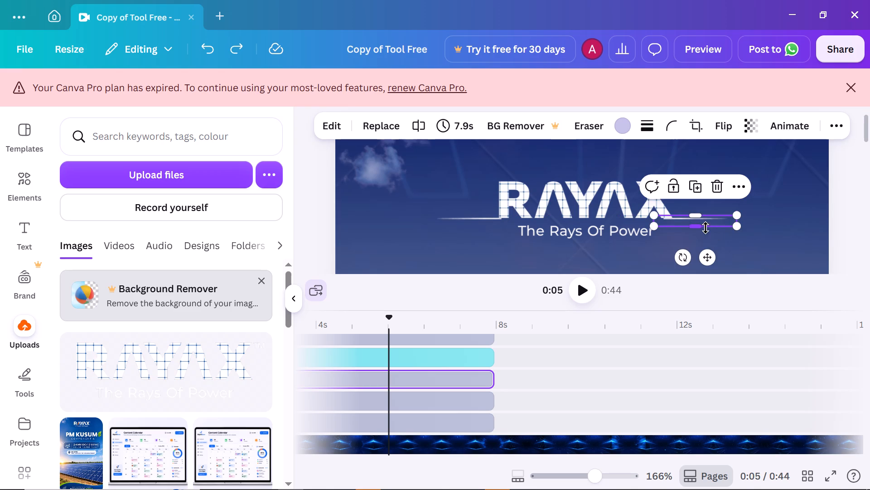
Move the right decorative line out from the logo lettering so it extends from the end of the "The Rays Of Power" tagline.
ctrl+scroll(713, 223, up, 6)
drag(714, 217, 744, 176)
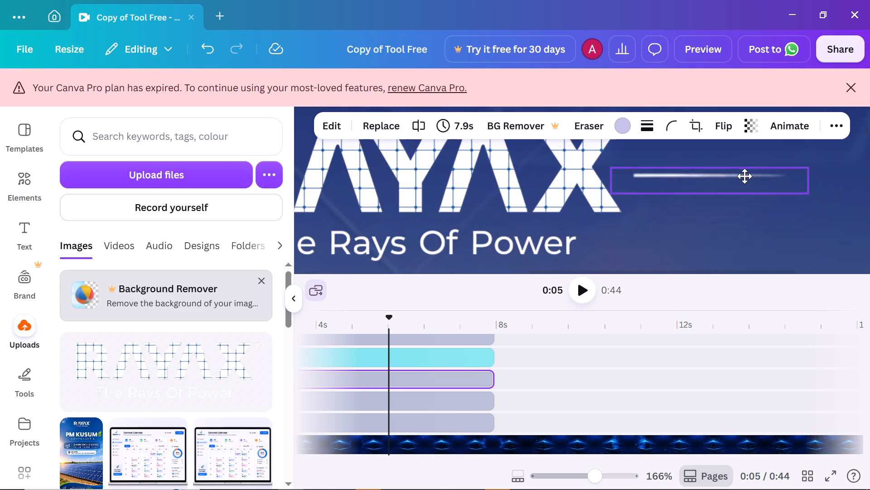
drag(744, 176, 742, 172)
click(740, 190)
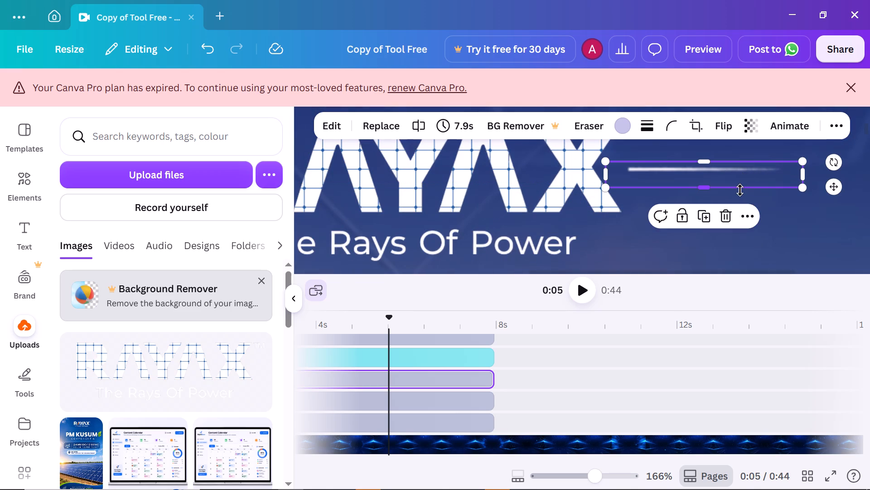
ctrl+scroll(738, 193, down, 7)
click(757, 206)
ctrl+scroll(757, 206, down, 3)
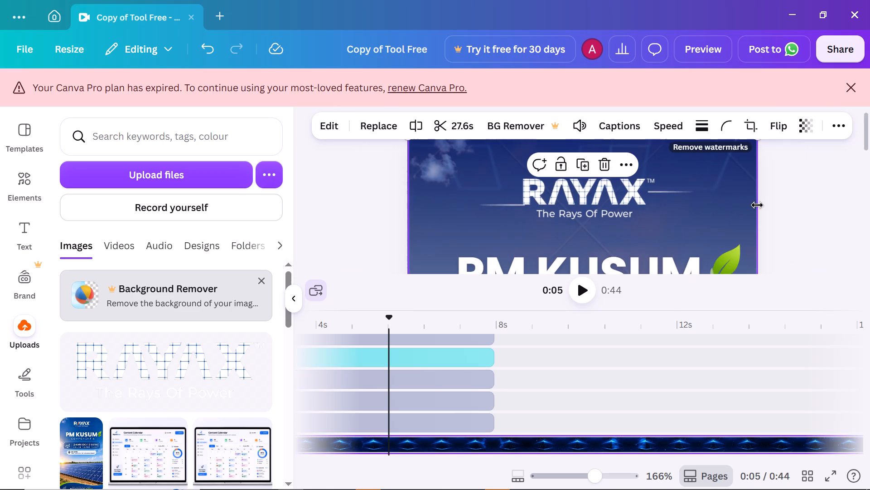
ctrl+scroll(724, 204, up, 5)
drag(708, 176, 704, 234)
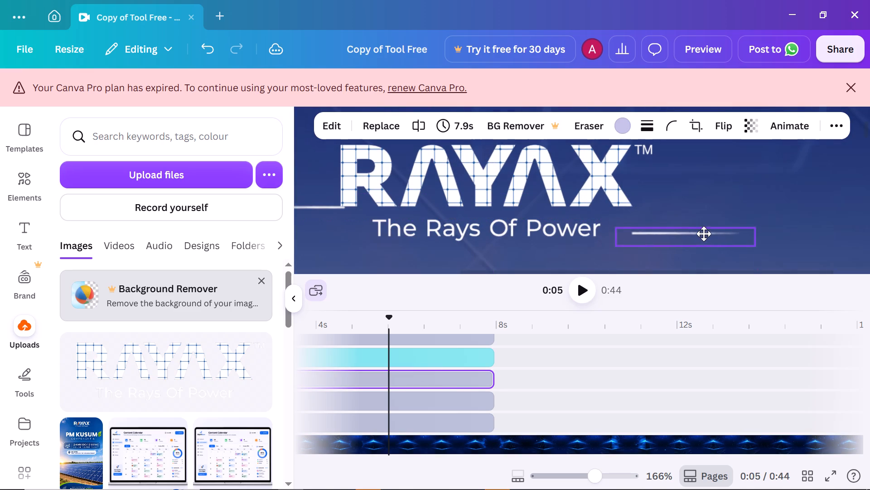
drag(704, 234, 688, 233)
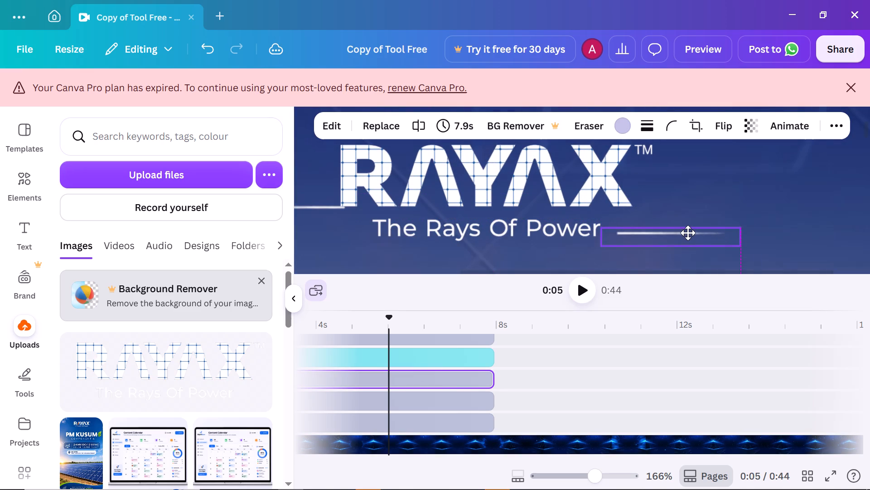
drag(688, 233, 685, 232)
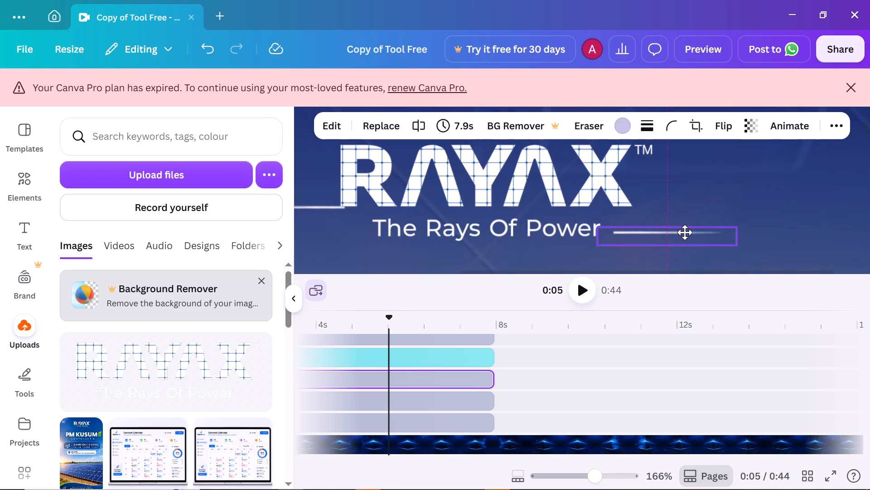
drag(685, 232, 685, 231)
click(763, 219)
Examine the spacing of the right decorative line beside the tagline and the poster layout down to the site address.
ctrl+scroll(782, 215, up, 5)
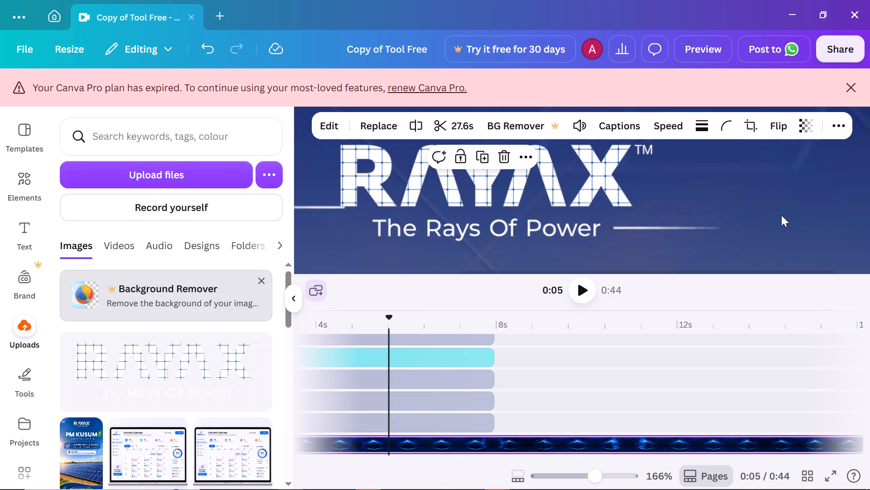
click(627, 235)
click(594, 230)
click(551, 246)
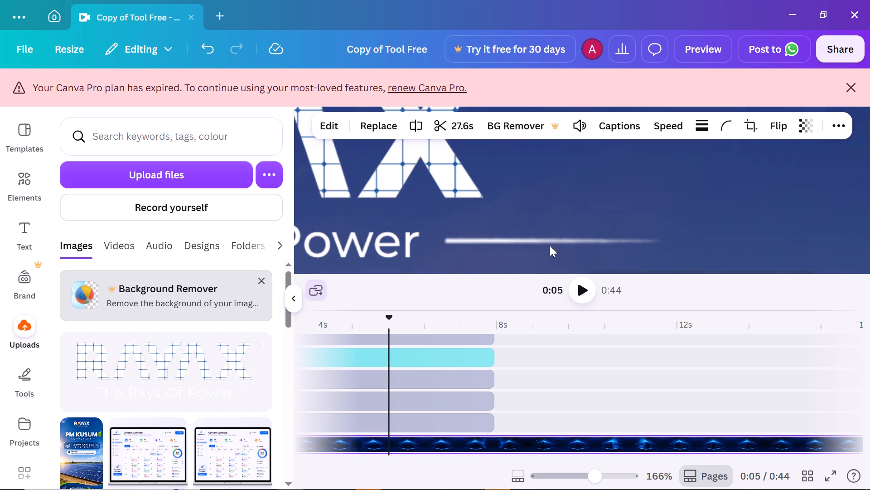
ctrl+scroll(550, 245, down, 7)
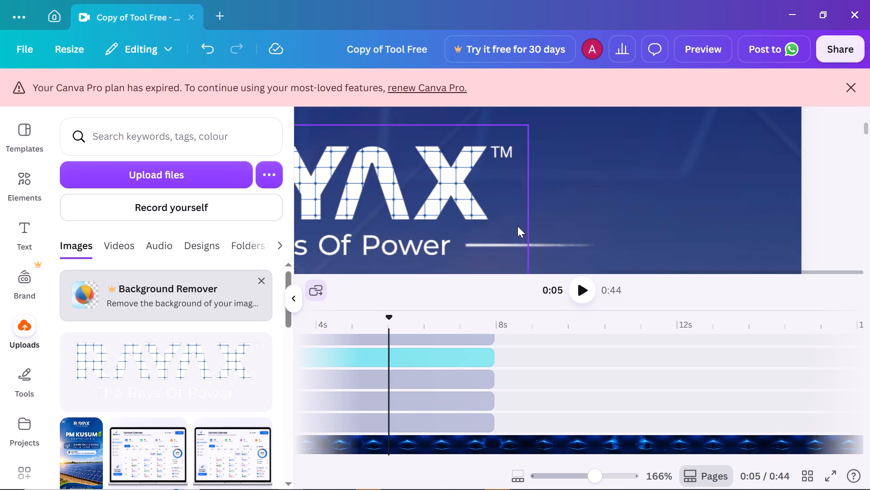
ctrl+scroll(516, 226, down, 2)
ctrl+scroll(447, 236, down, 3)
ctrl+scroll(437, 235, up, 3)
ctrl+scroll(406, 241, down, 5)
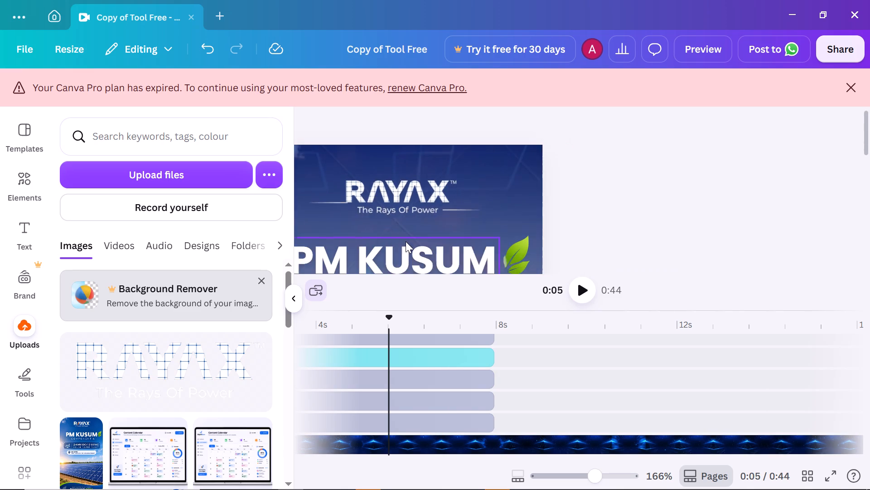
ctrl+scroll(370, 242, up, 3)
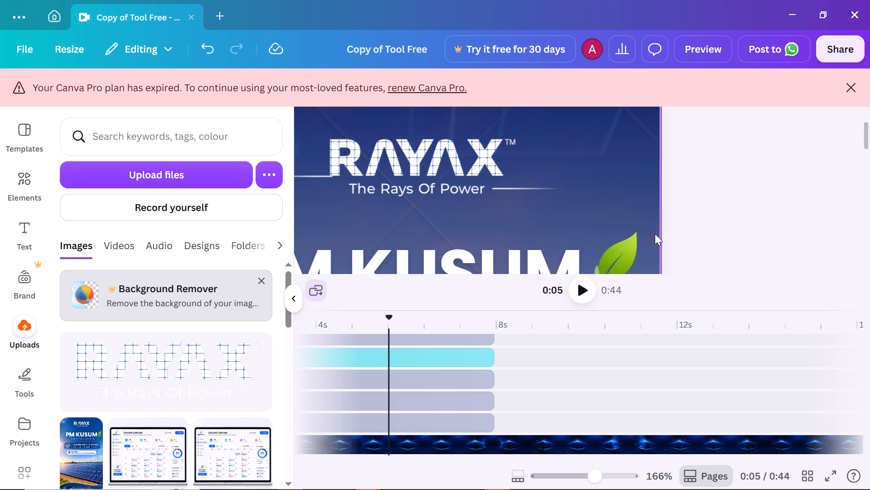
scroll(655, 234, down, 3)
scroll(635, 222, up, 1)
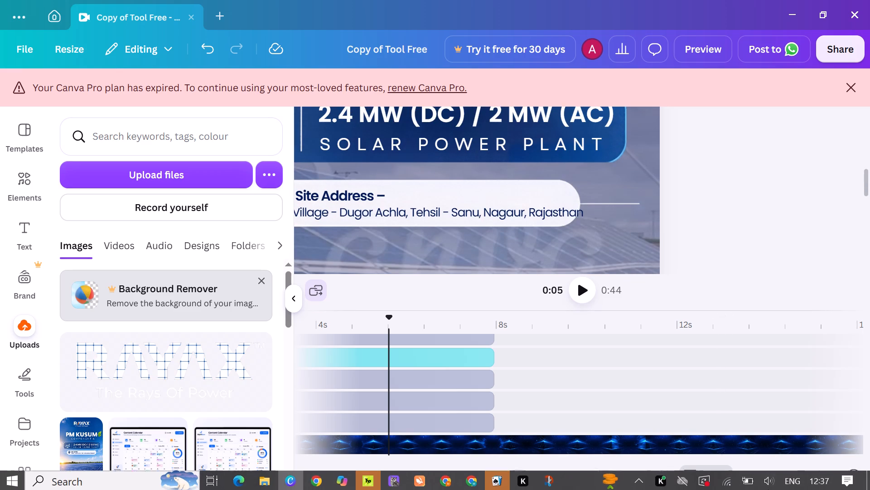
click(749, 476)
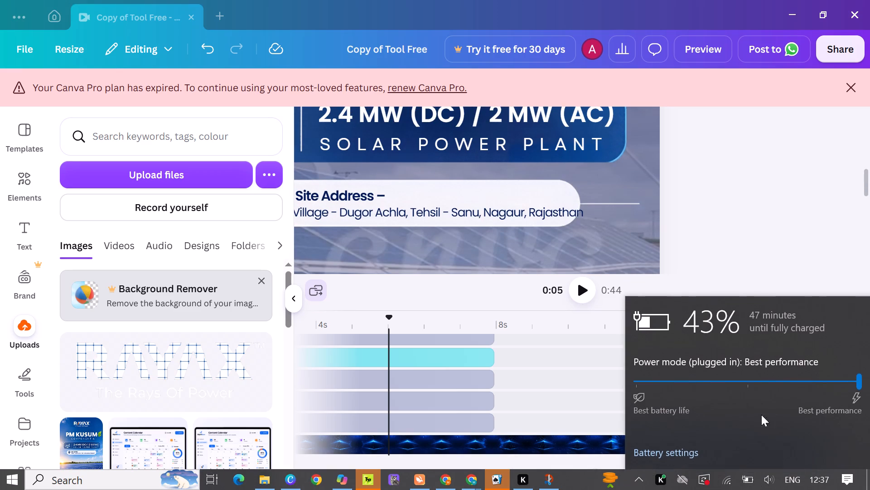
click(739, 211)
Move the left decorative line down beside the start of the "The Rays Of Power" tagline, level with the right line.
click(405, 349)
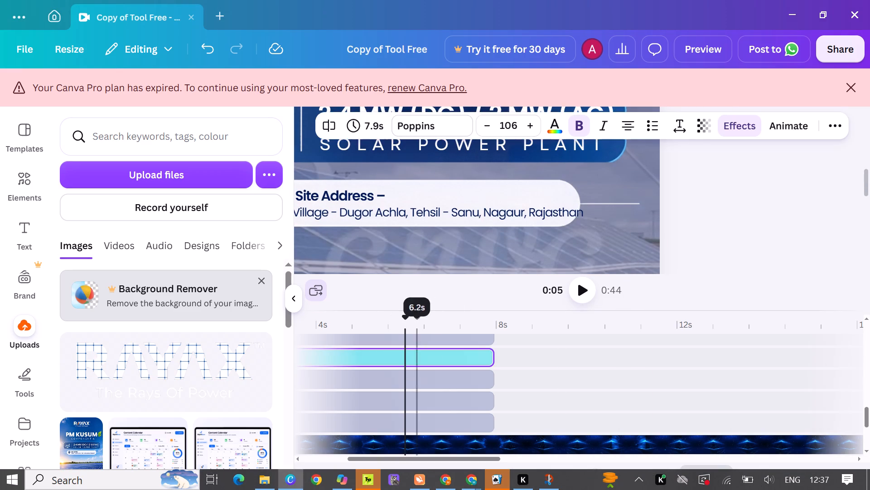
scroll(505, 274, up, 5)
scroll(542, 247, up, 2)
ctrl+scroll(374, 228, down, 2)
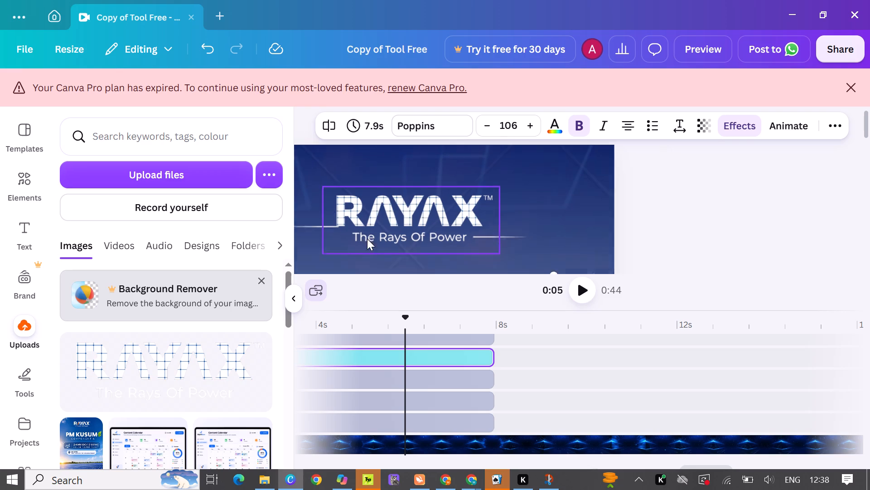
click(291, 296)
ctrl+scroll(293, 208, down, 1)
ctrl+scroll(348, 211, up, 2)
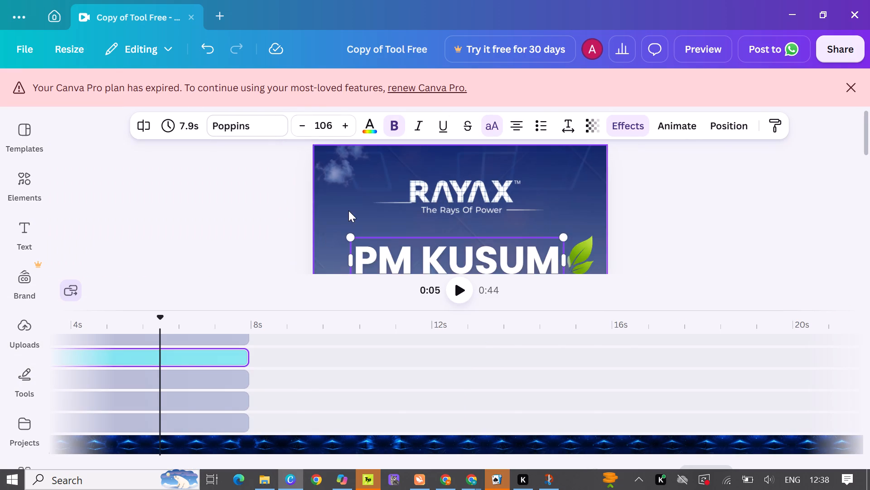
ctrl+scroll(348, 211, up, 1)
click(333, 193)
click(333, 196)
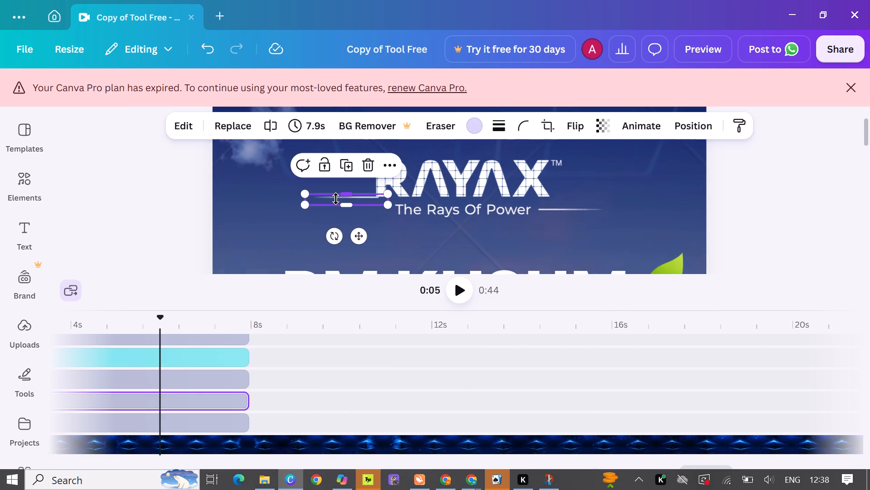
ctrl+scroll(349, 206, up, 6)
click(330, 194)
click(332, 184)
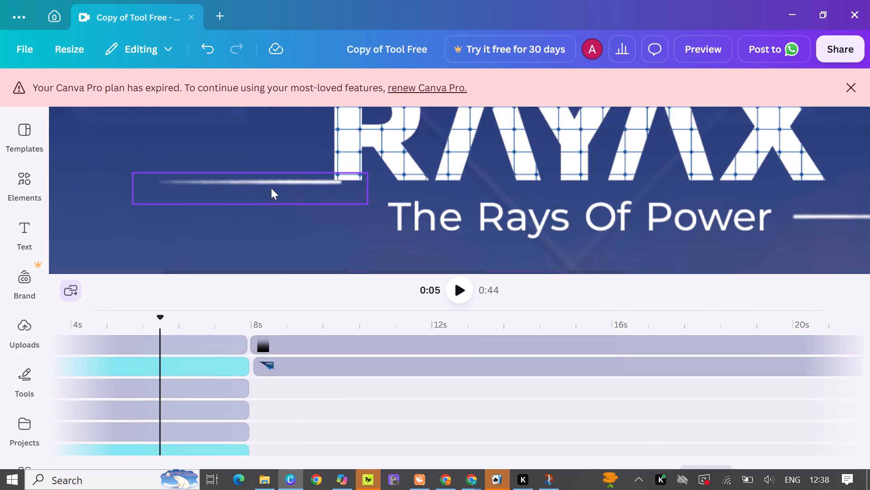
click(271, 188)
drag(282, 181, 284, 211)
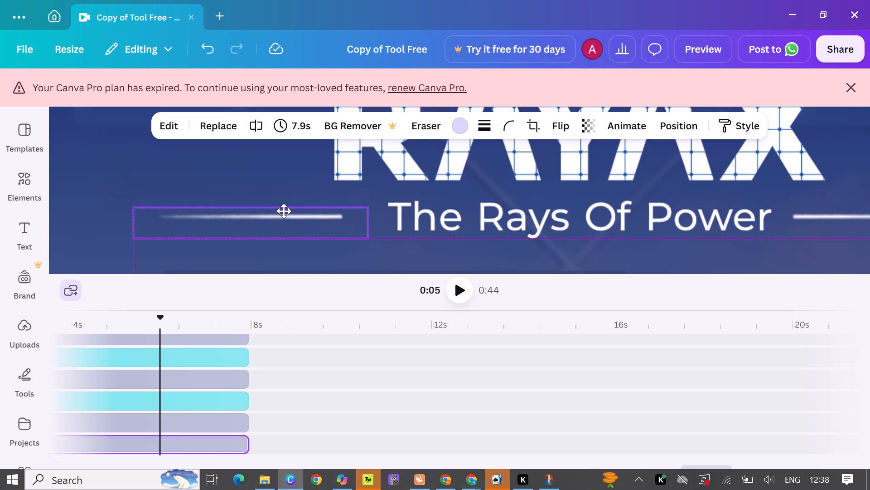
drag(284, 211, 283, 212)
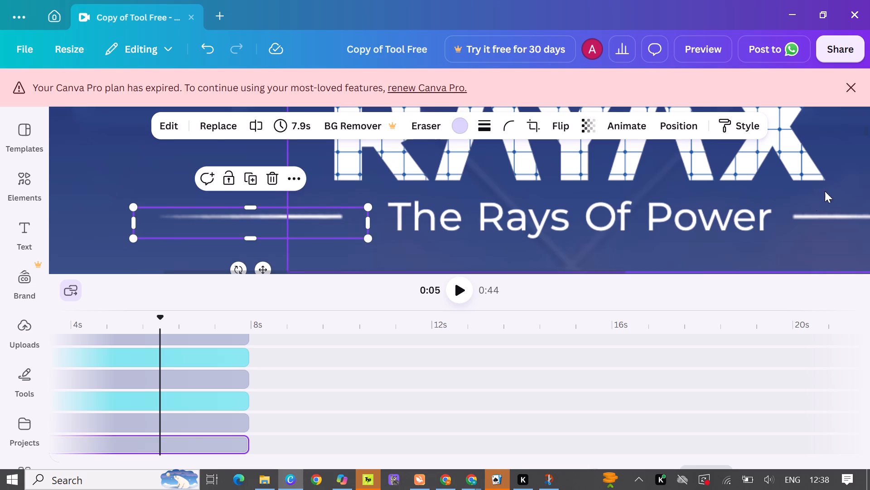
Nudge the right decorative line slightly outward from the end of the "The Rays Of Power" tagline.
click(807, 211)
click(811, 212)
click(813, 216)
click(818, 220)
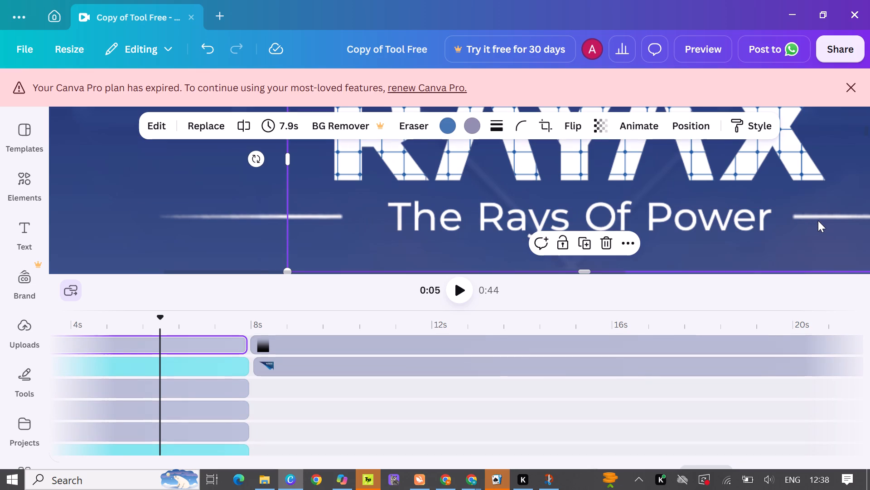
ctrl+scroll(812, 220, down, 5)
ctrl+scroll(636, 250, up, 3)
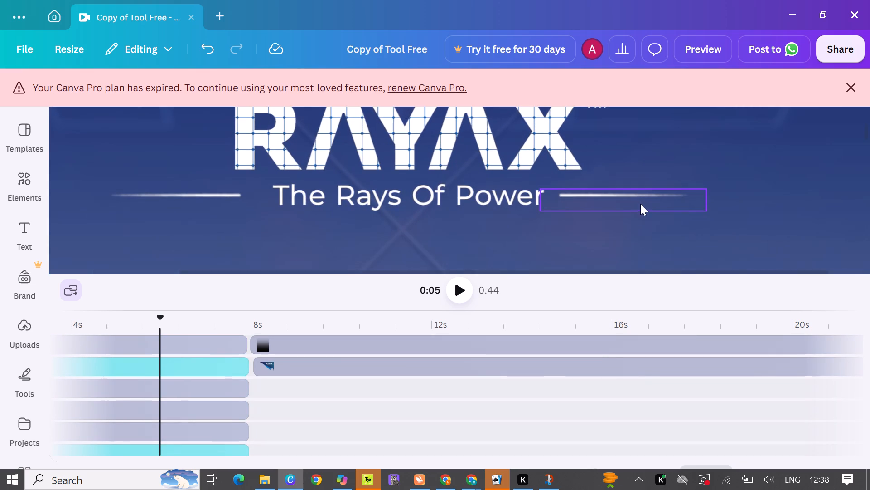
click(645, 199)
ctrl+scroll(649, 197, up, 2)
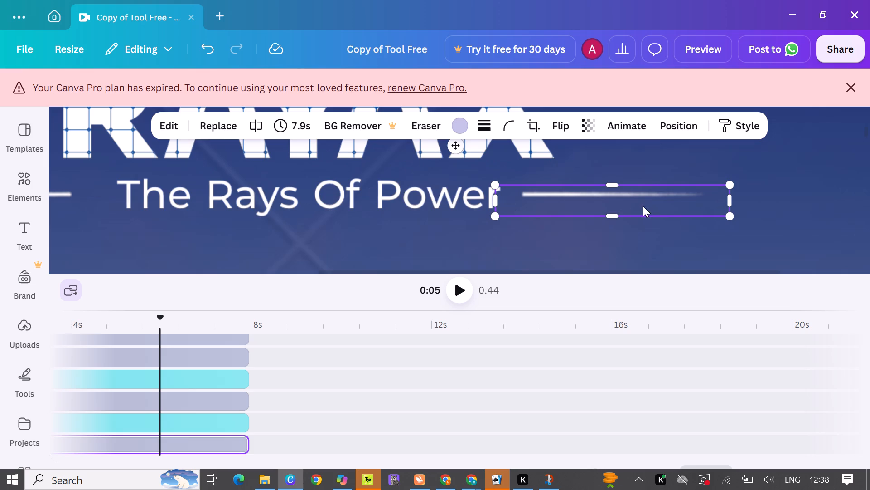
drag(627, 201, 635, 206)
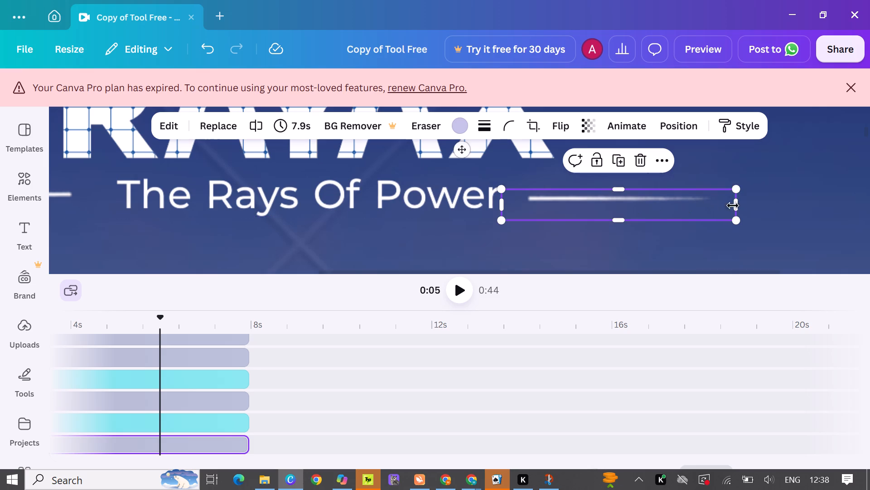
click(741, 204)
click(769, 201)
ctrl+scroll(768, 202, down, 3)
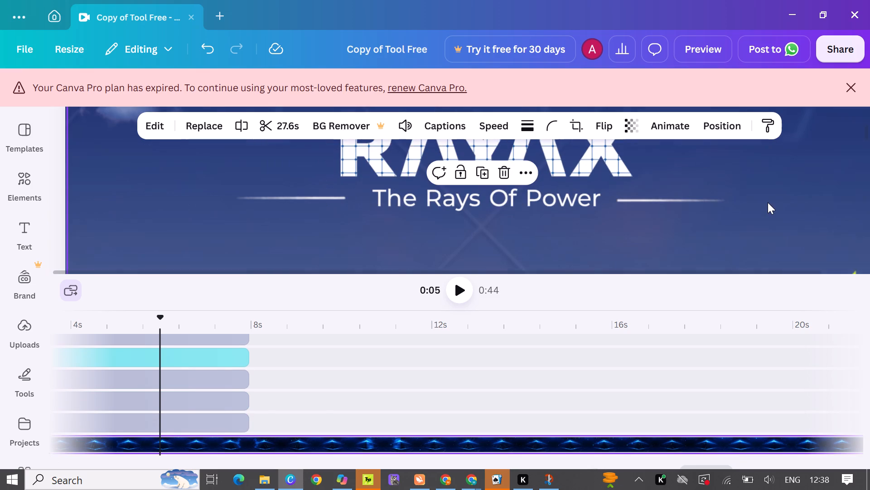
Nudge the left decorative line slightly closer to the start of the "The Rays Of Power" tagline and down, level with the right line.
ctrl+scroll(764, 205, down, 4)
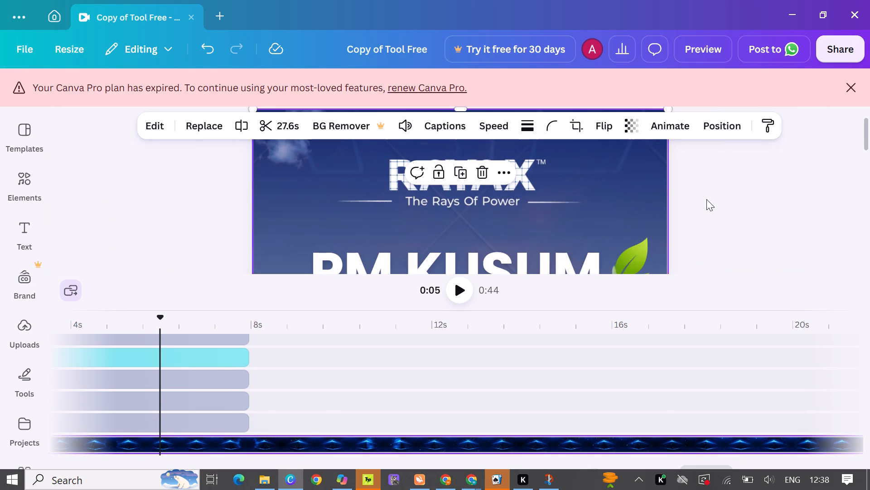
ctrl+scroll(706, 197, up, 4)
click(257, 207)
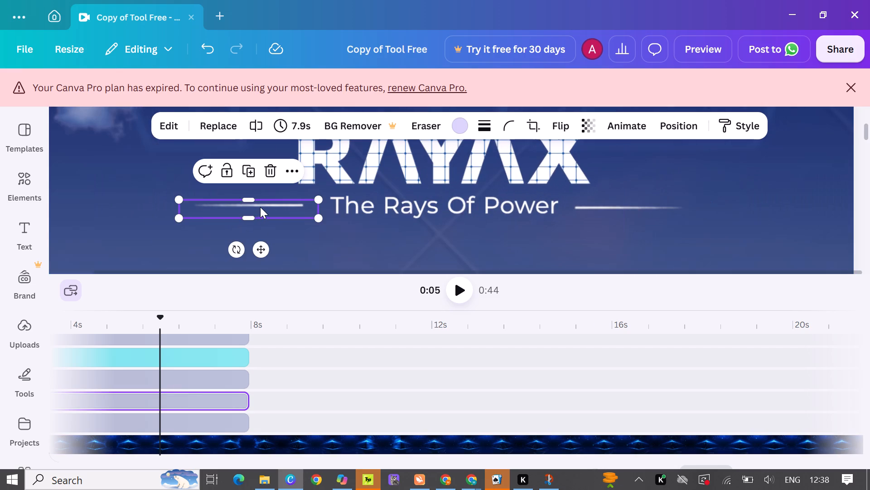
key(Right)
key(Right)
key(Right)
key(Right)
key(Right)
key(Right)
key(Right)
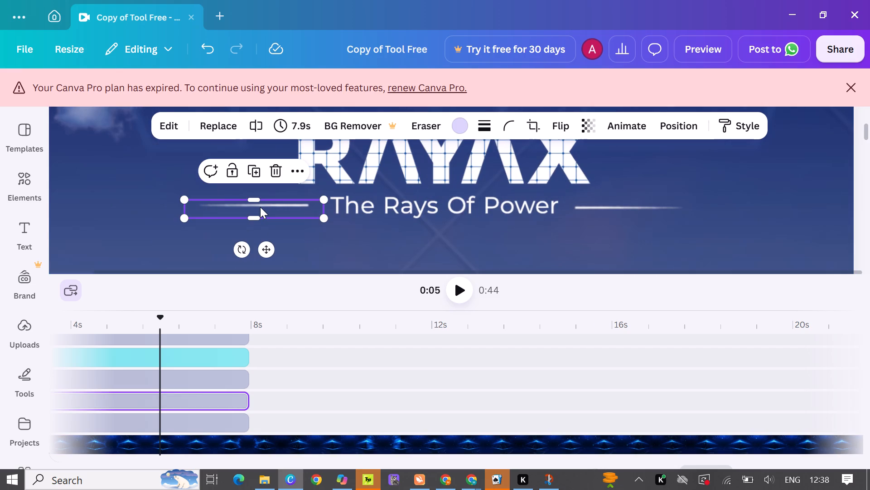
key(Down)
key(Down)
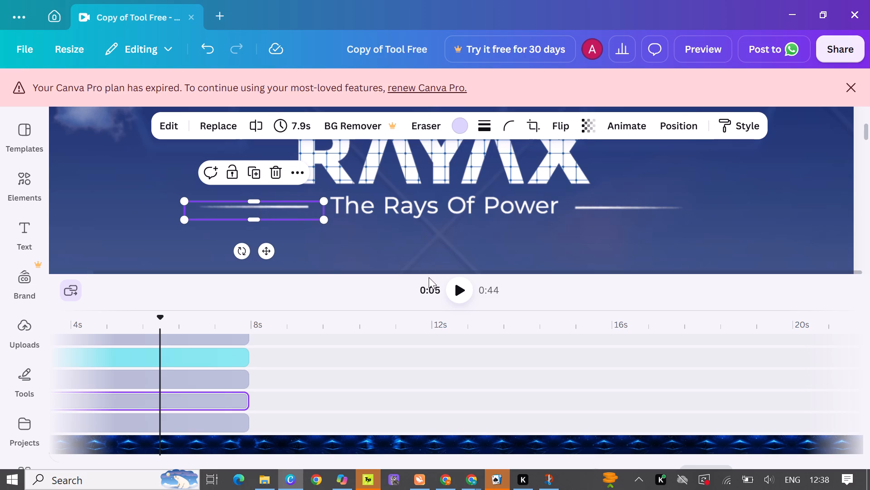
click(421, 247)
ctrl+scroll(436, 238, down, 6)
Examine the whole poster layout, from the RAYAX logo down to the "Powering India." footer.
click(668, 218)
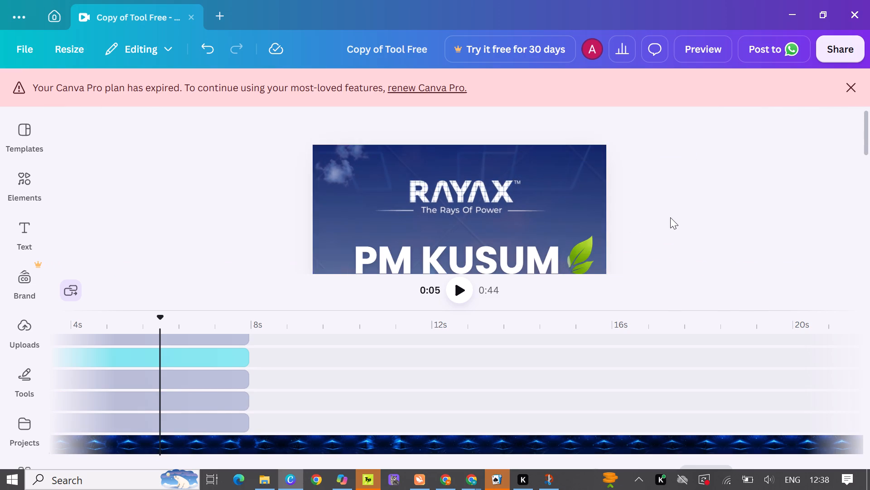
scroll(671, 217, down, 2)
ctrl+scroll(671, 217, down, 2)
scroll(671, 217, down, 2)
ctrl+scroll(671, 217, down, 3)
scroll(671, 217, up, 1)
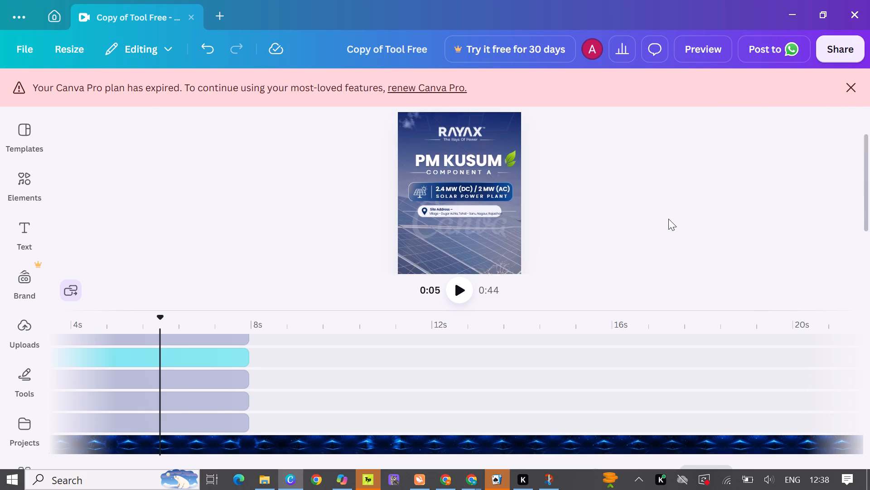
scroll(617, 223, down, 3)
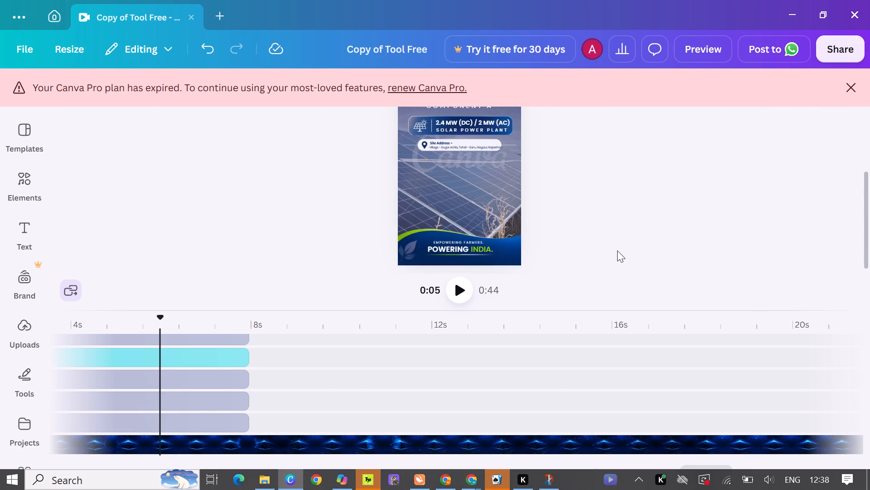
ctrl+scroll(617, 250, up, 1)
scroll(621, 247, up, 3)
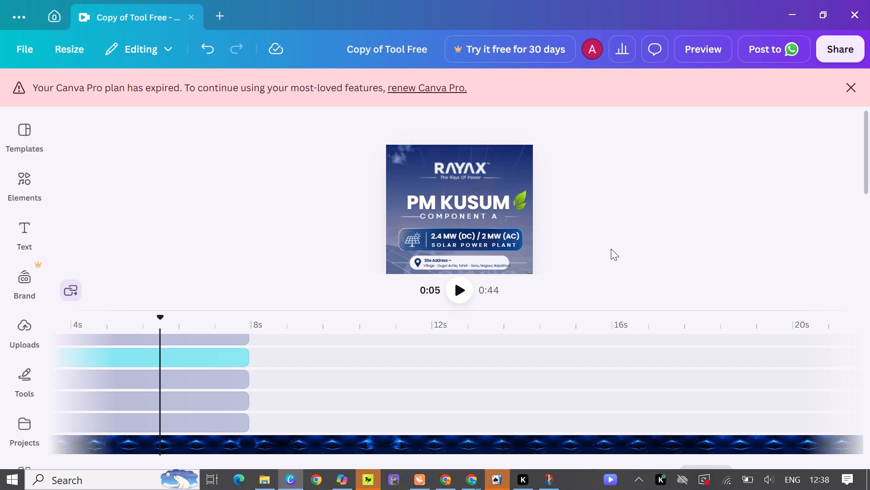
scroll(601, 257, down, 4)
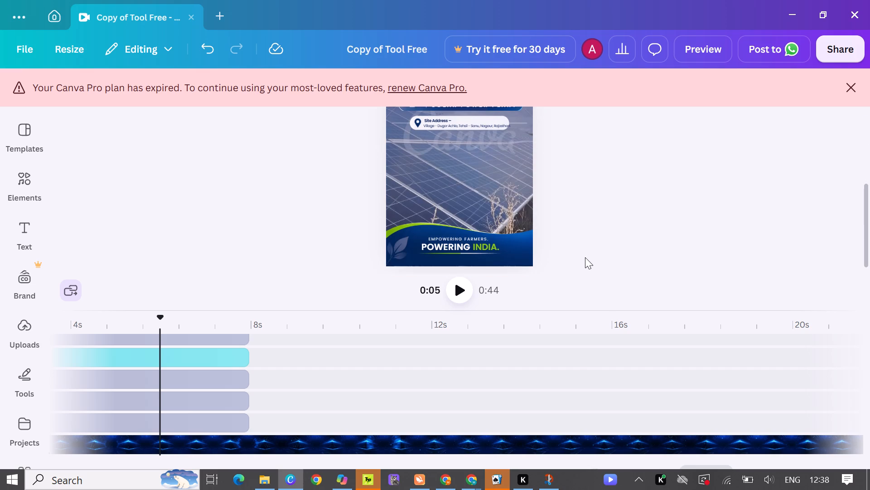
scroll(585, 257, down, 2)
ctrl+scroll(610, 237, up, 2)
ctrl+scroll(610, 237, down, 4)
Move the playhead back to the very start of the timeline.
alt+scroll(315, 360, up, 4)
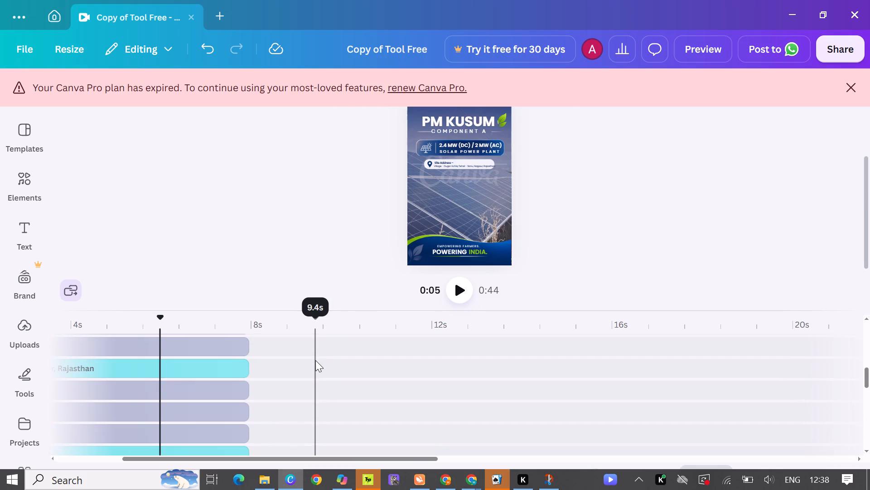
alt+scroll(315, 360, down, 4)
alt+scroll(370, 368, up, 5)
alt+scroll(283, 375, up, 2)
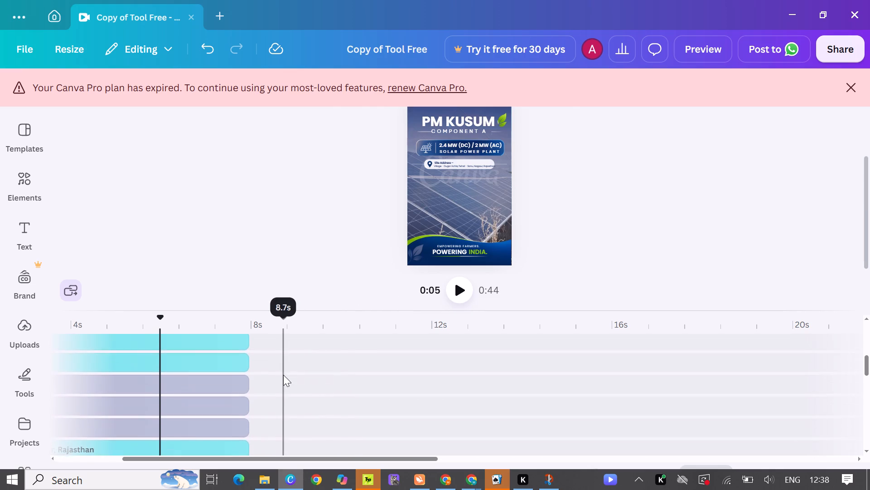
alt+scroll(283, 375, up, 1)
click(181, 365)
drag(181, 365, 10, 372)
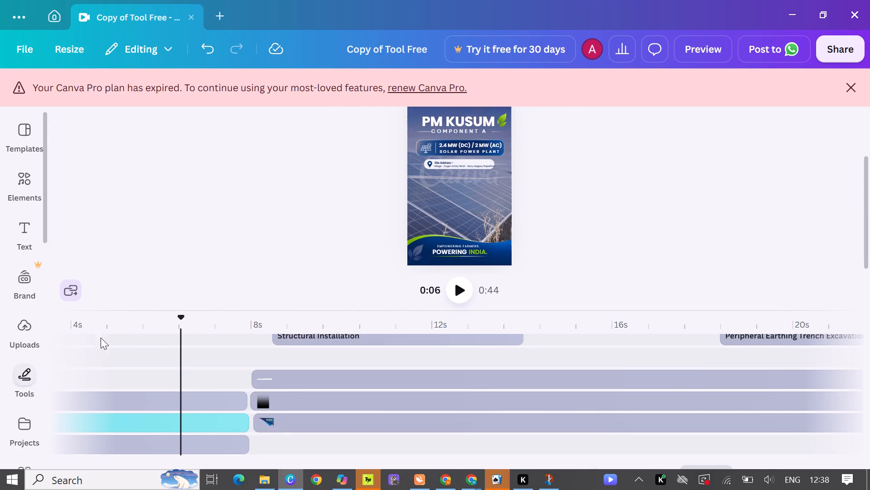
drag(180, 326, 17, 340)
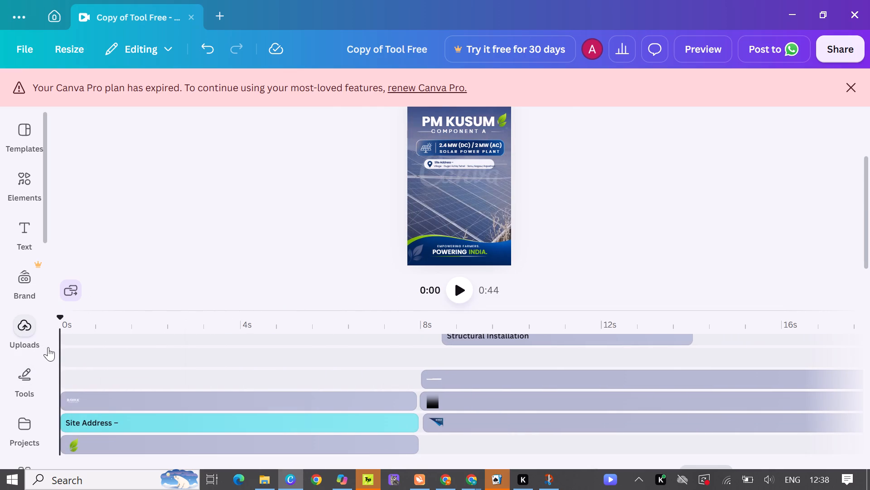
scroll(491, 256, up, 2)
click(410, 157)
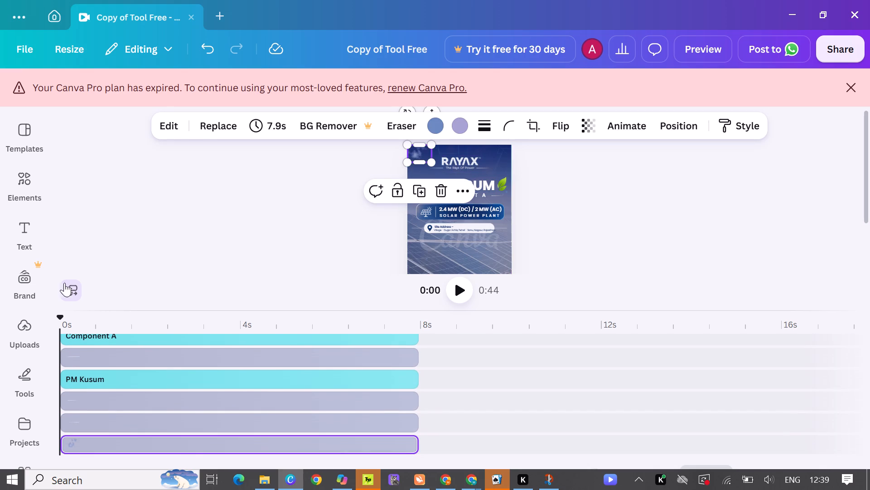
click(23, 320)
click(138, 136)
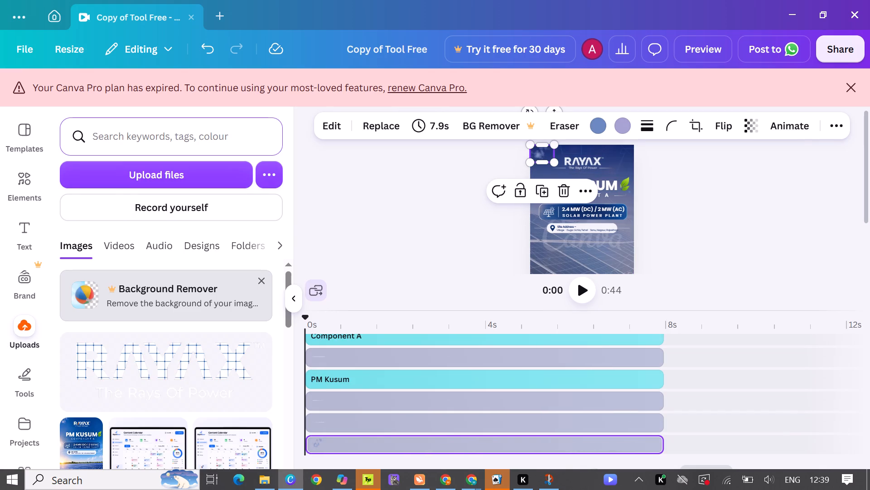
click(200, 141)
Search the elements library for "solar panel videos" and restrict the results to videos.
click(46, 197)
click(31, 176)
click(148, 137)
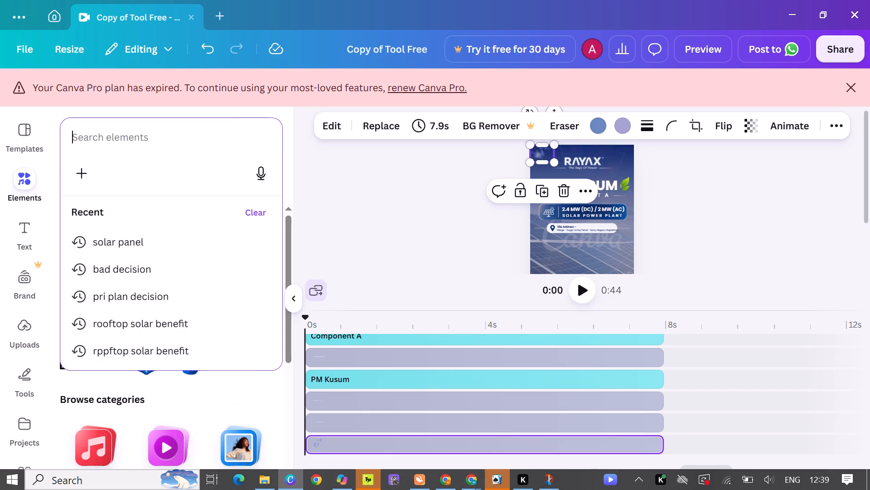
text(solar panle)
key(space)
key(BackSpace)
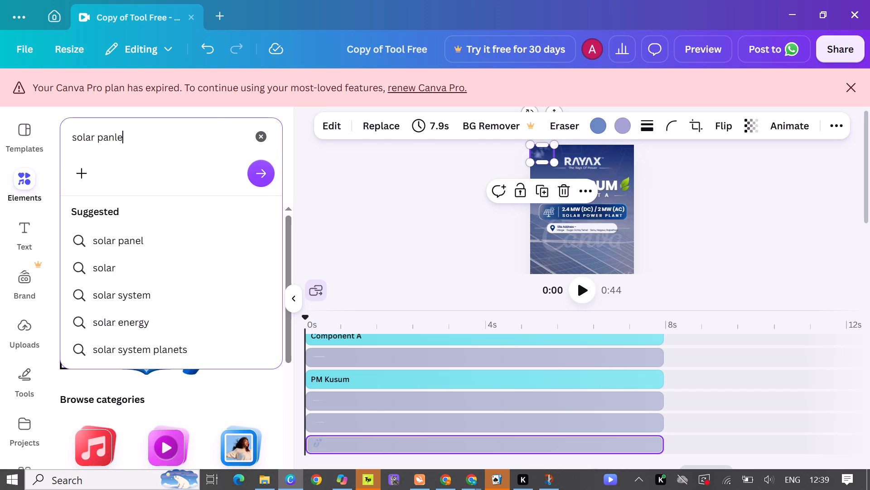
key(BackSpace)
key(BackSpace)
text(el)
key(space)
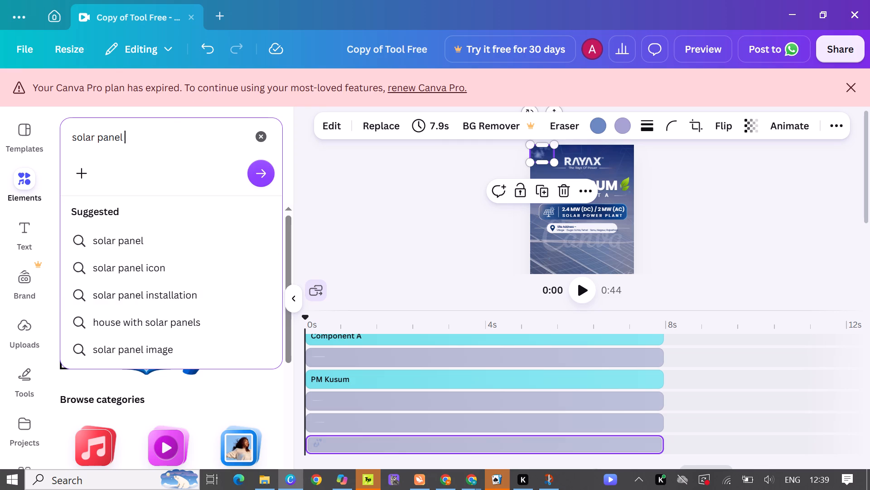
text(video)
key(s)
key(Return)
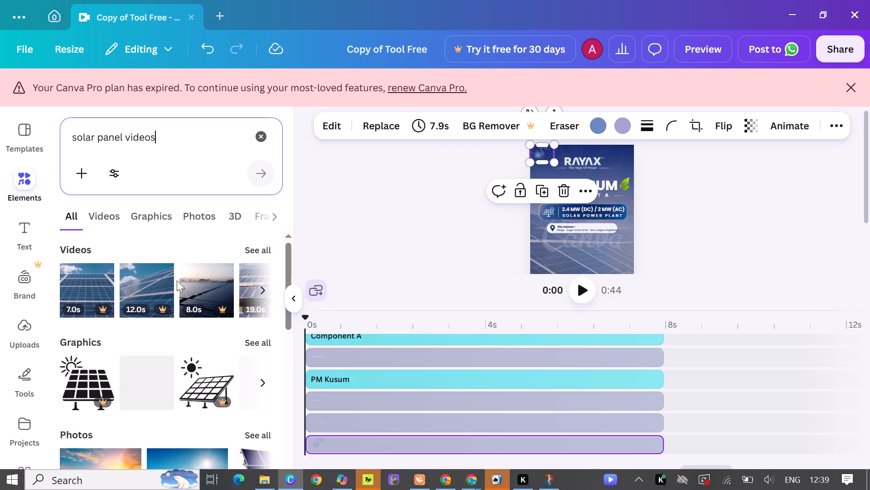
click(108, 211)
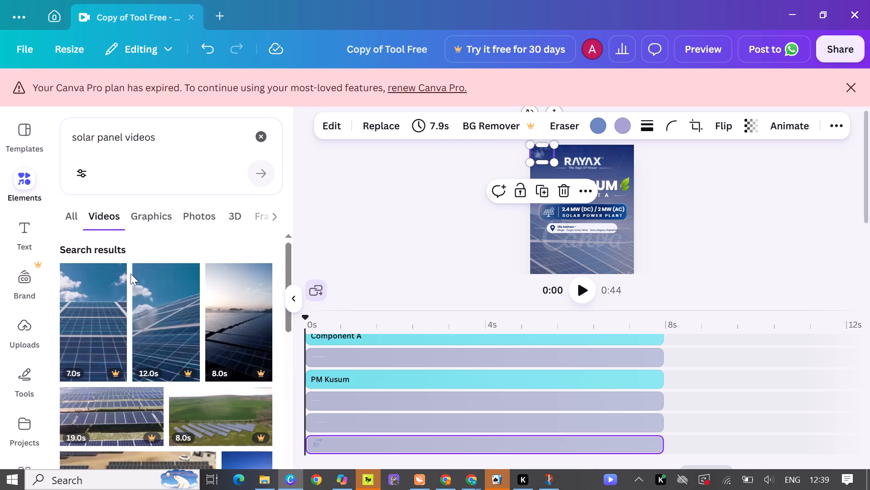
Examine the solar panel video results for footage suitable as the intro's background.
scroll(218, 355, down, 1)
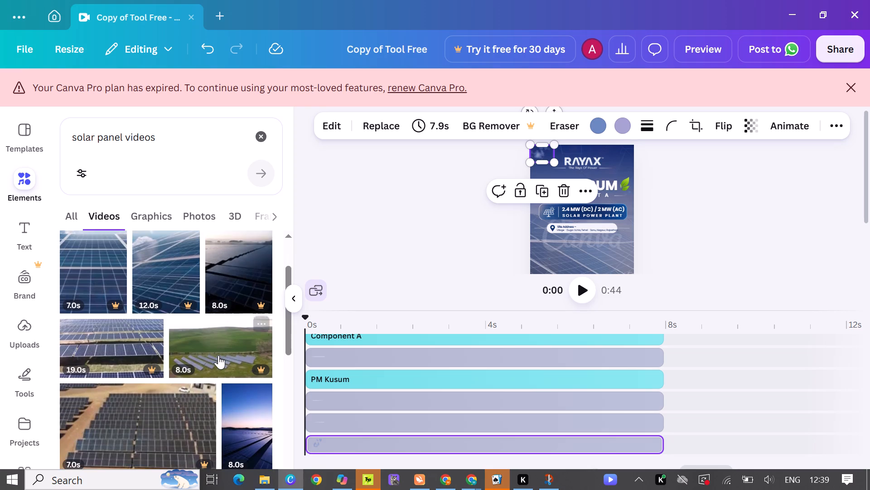
scroll(217, 350, down, 1)
scroll(206, 355, up, 4)
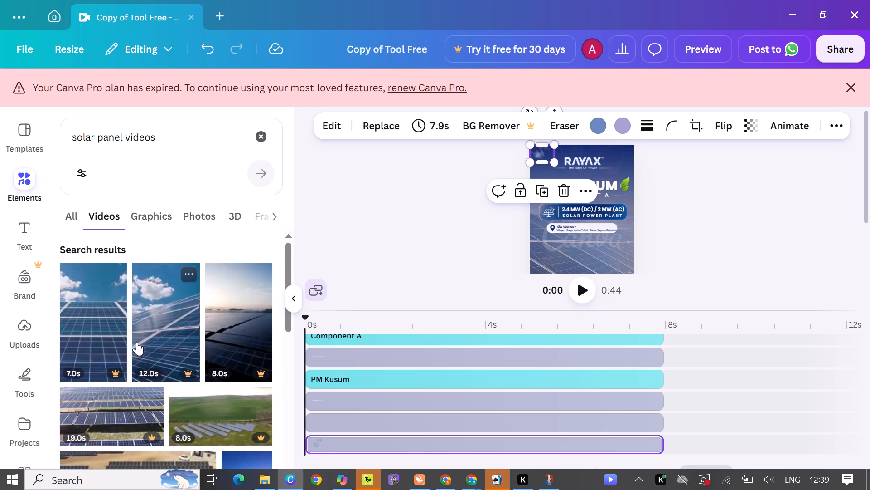
scroll(137, 342, down, 6)
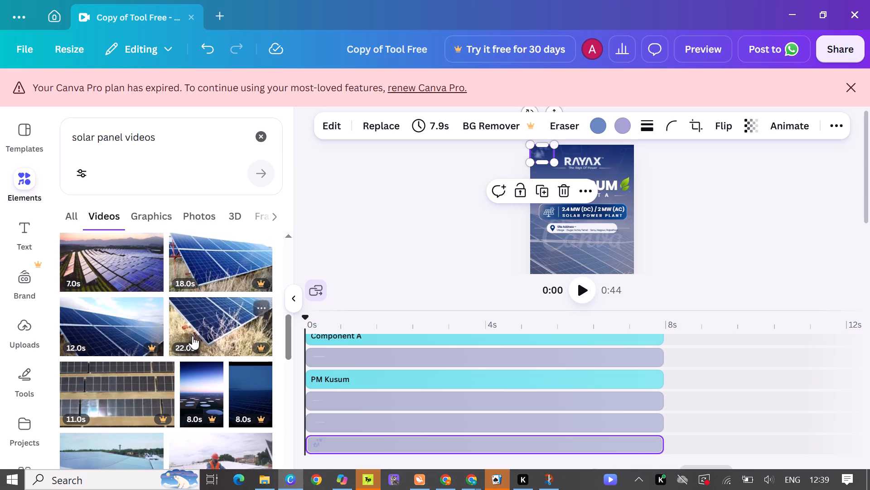
scroll(193, 336, down, 3)
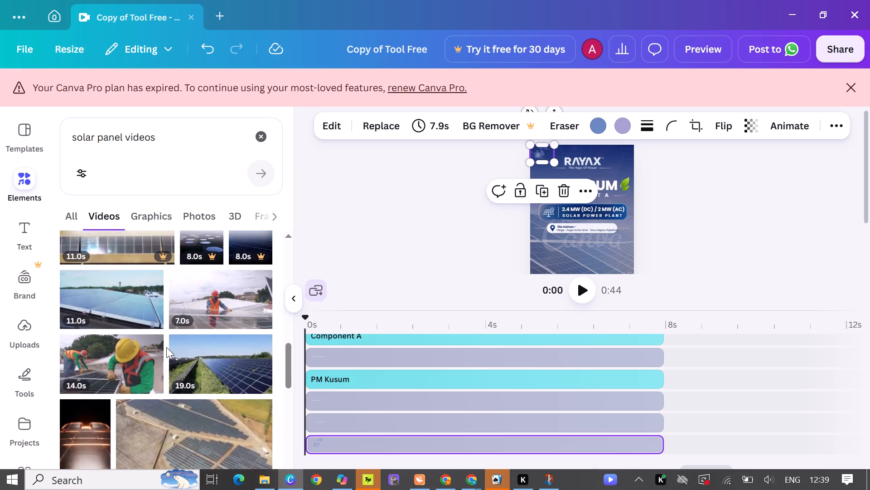
scroll(166, 347, down, 5)
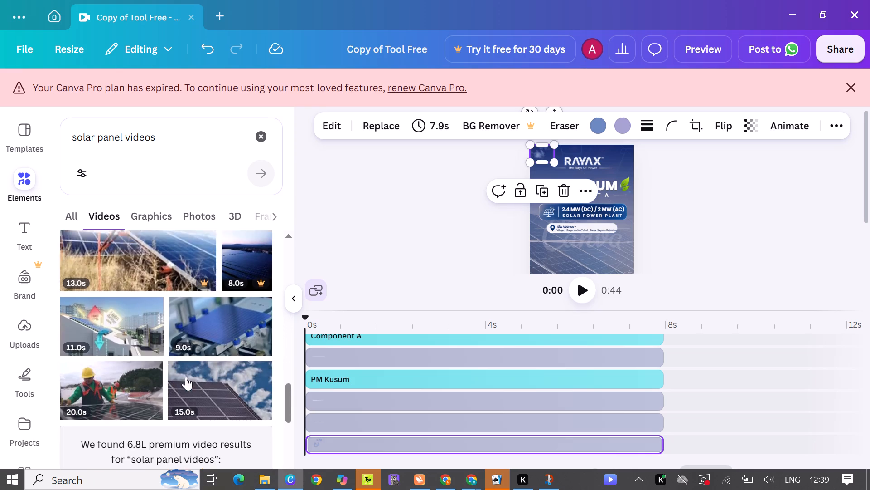
scroll(186, 352, down, 5)
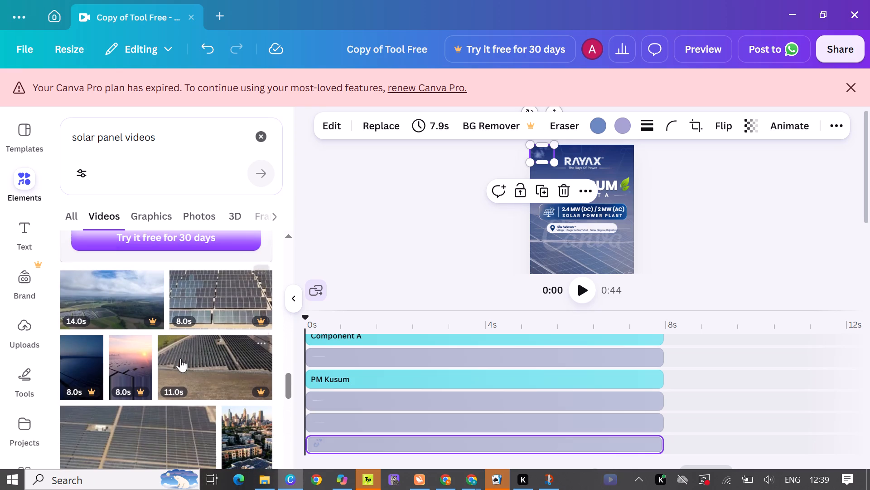
scroll(156, 368, down, 2)
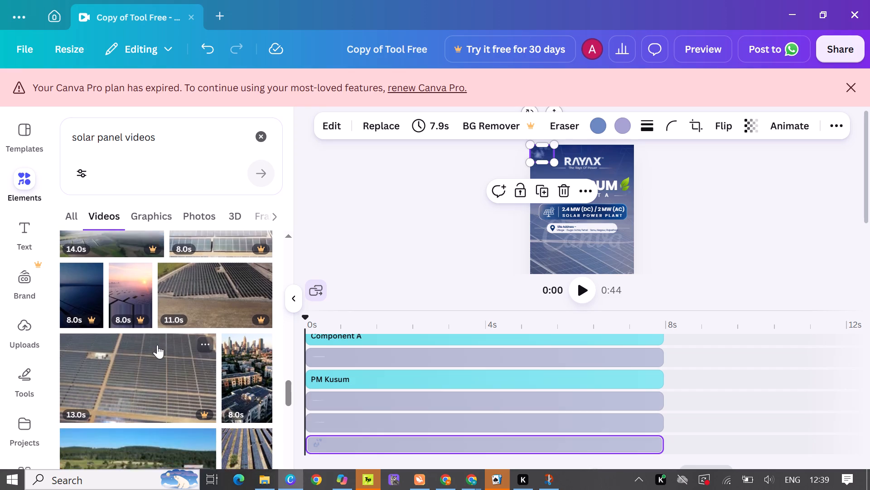
scroll(157, 345, down, 8)
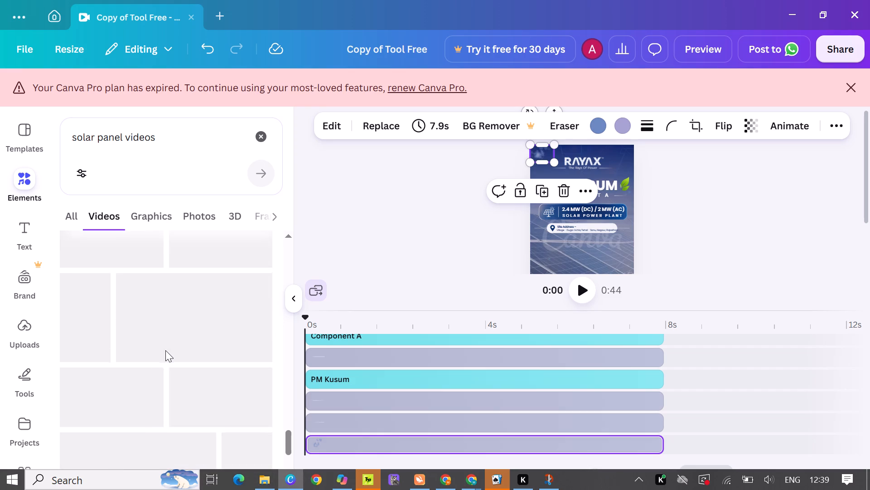
scroll(164, 351, up, 1)
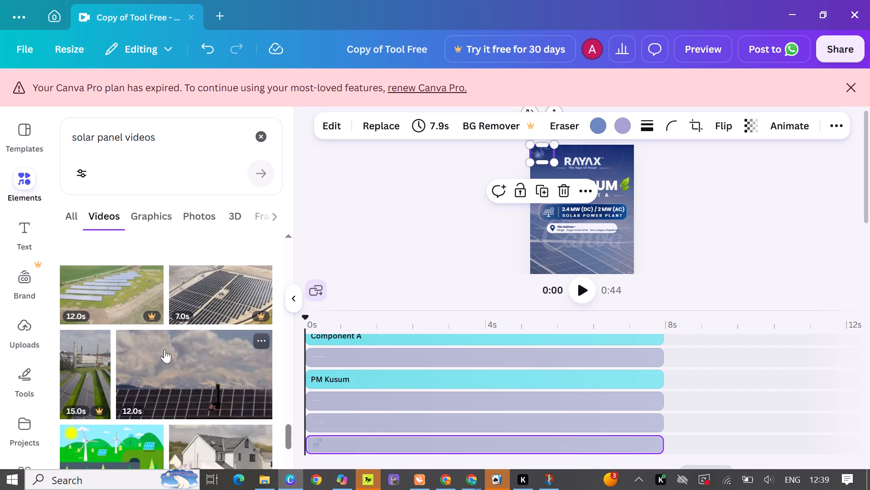
scroll(160, 348, down, 6)
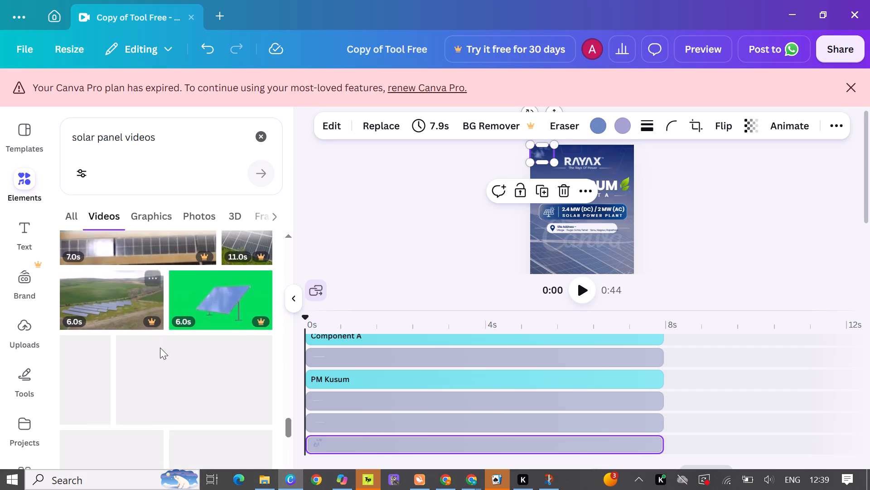
scroll(160, 348, down, 1)
scroll(316, 387, up, 3)
Replace the intro's background clip on the timeline with the 12.0s vertical video of solar panels under a blue, cloudy sky.
scroll(325, 392, up, 2)
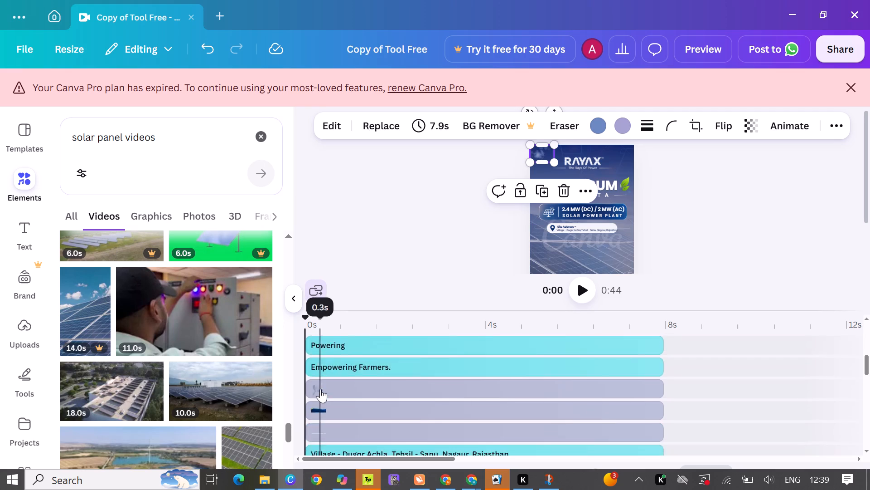
scroll(318, 389, up, 3)
scroll(316, 389, down, 15)
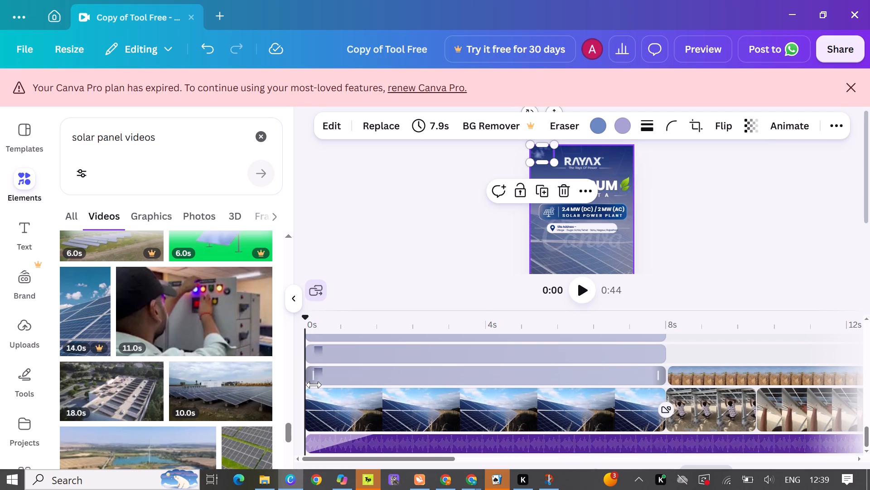
scroll(191, 304, up, 9)
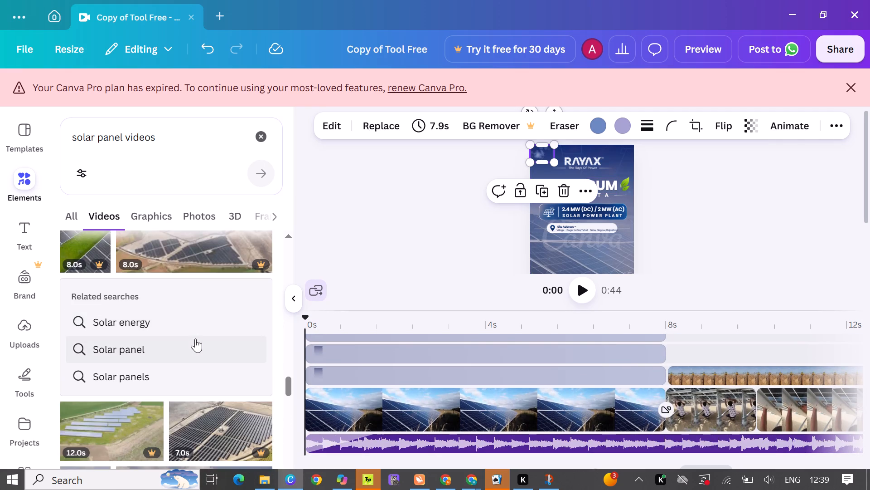
scroll(195, 338, up, 10)
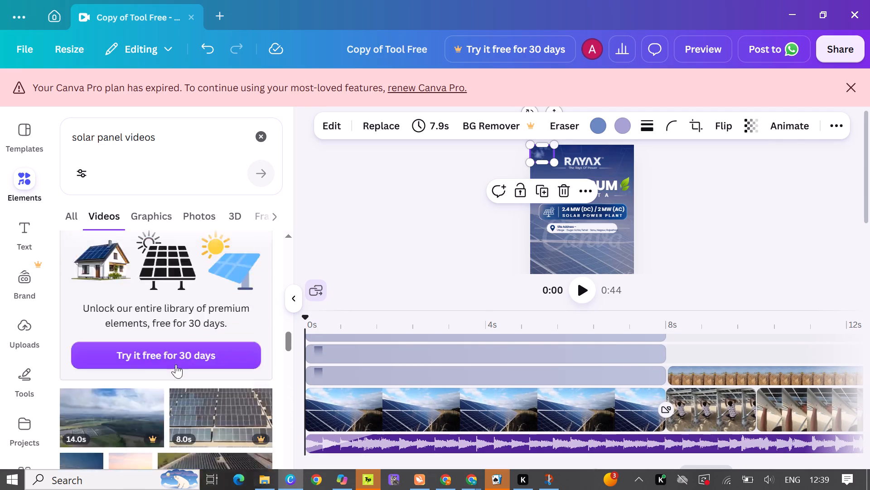
scroll(176, 364, down, 3)
scroll(188, 363, up, 3)
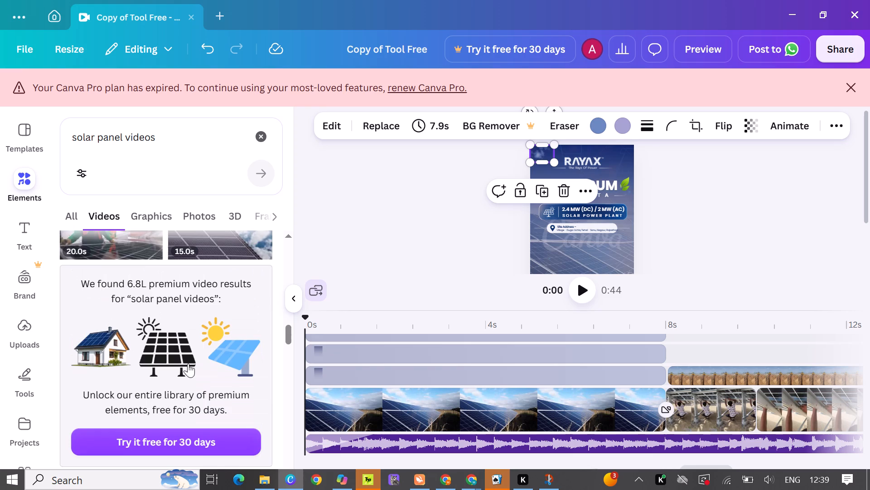
scroll(188, 363, up, 3)
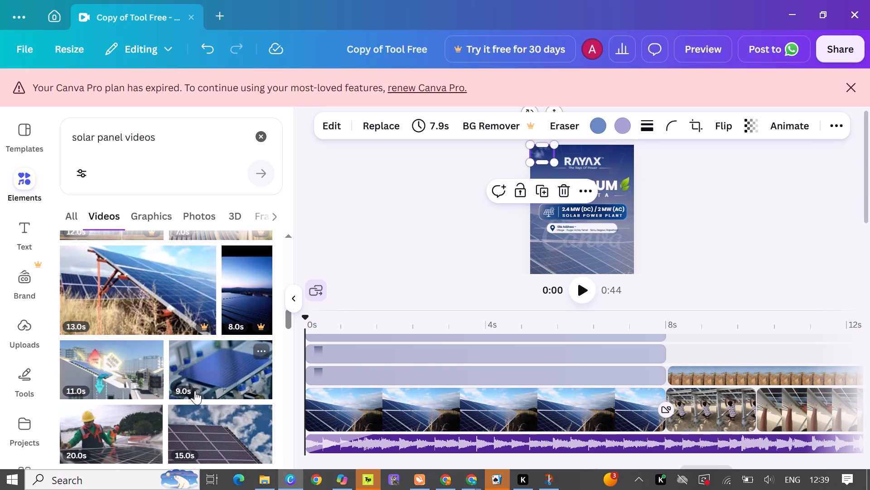
scroll(205, 412, up, 5)
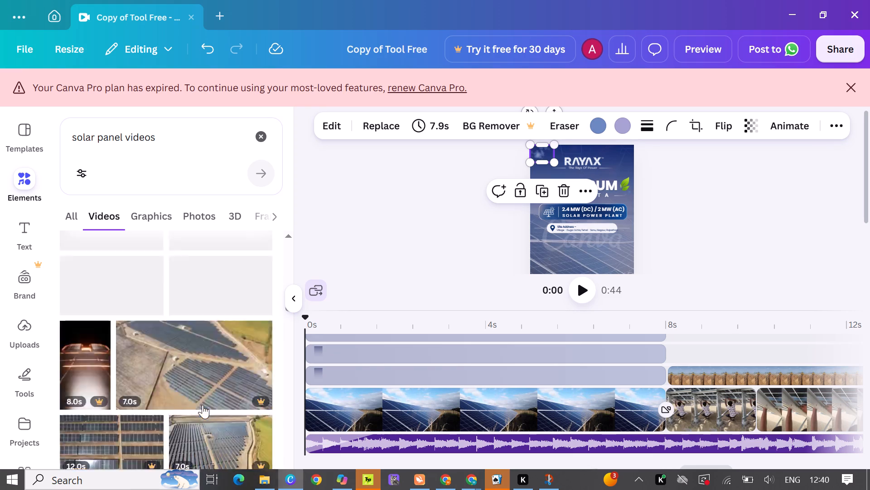
scroll(203, 405, up, 6)
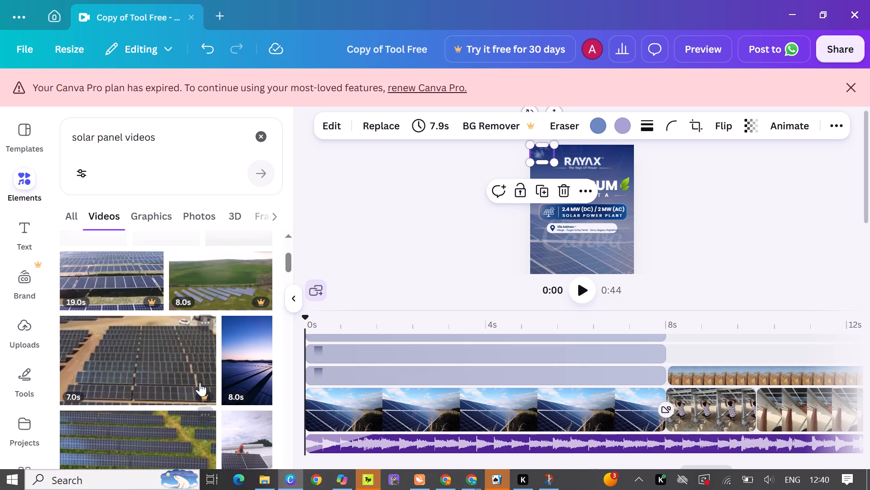
scroll(151, 388, up, 2)
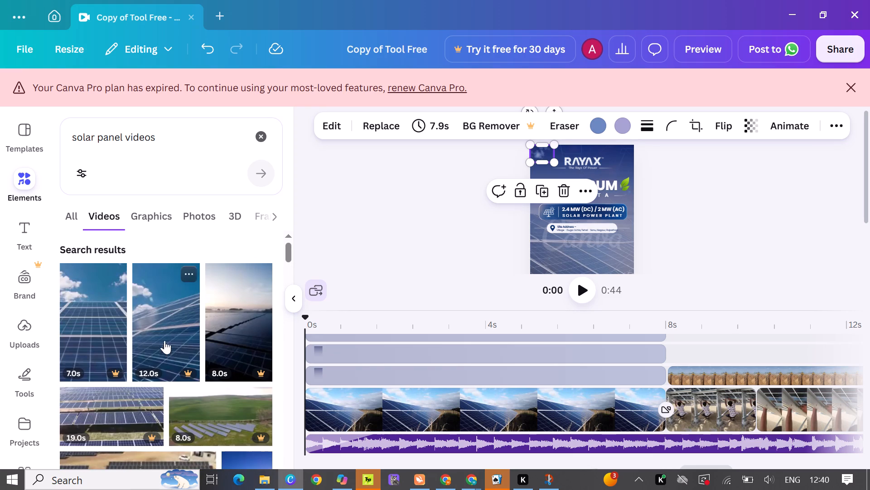
drag(167, 315, 331, 414)
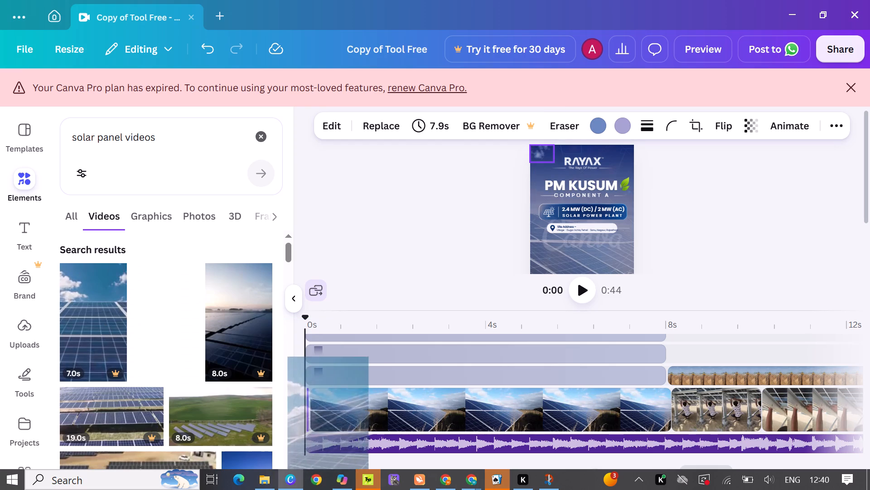
drag(331, 414, 337, 413)
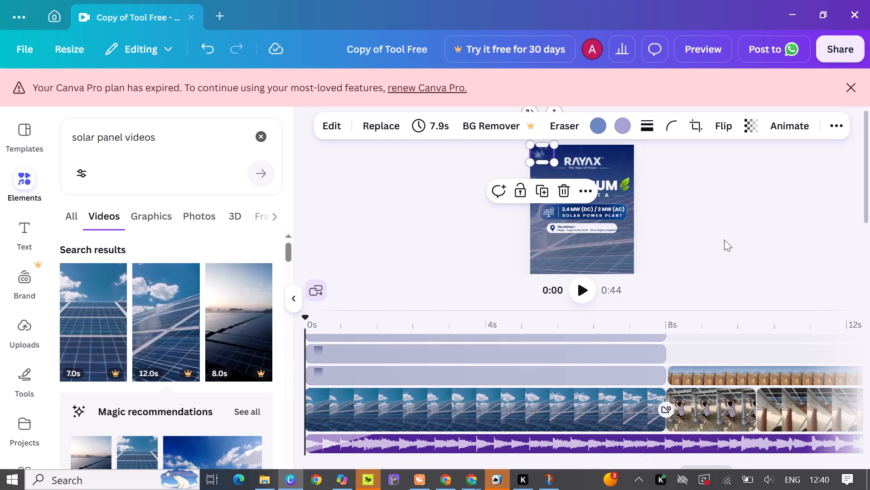
click(681, 255)
Preview the reel from the start, through the PM KUSUM intro into the Structural Installation scene.
click(693, 47)
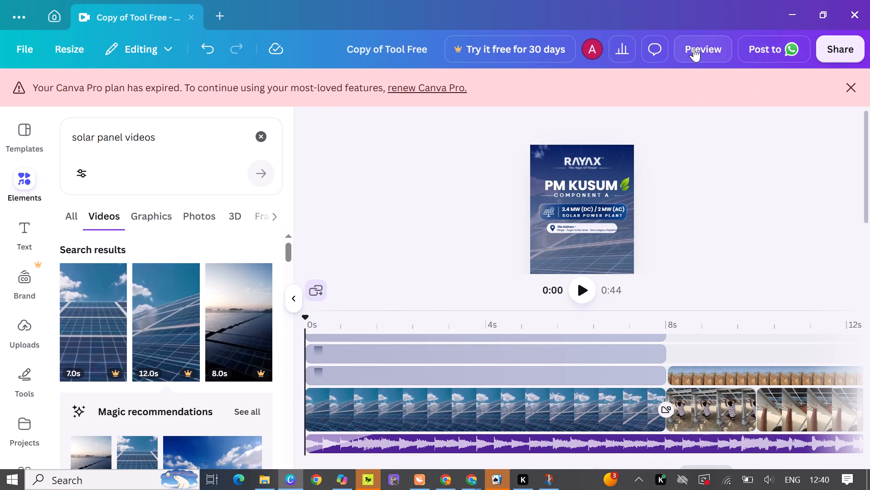
key(space)
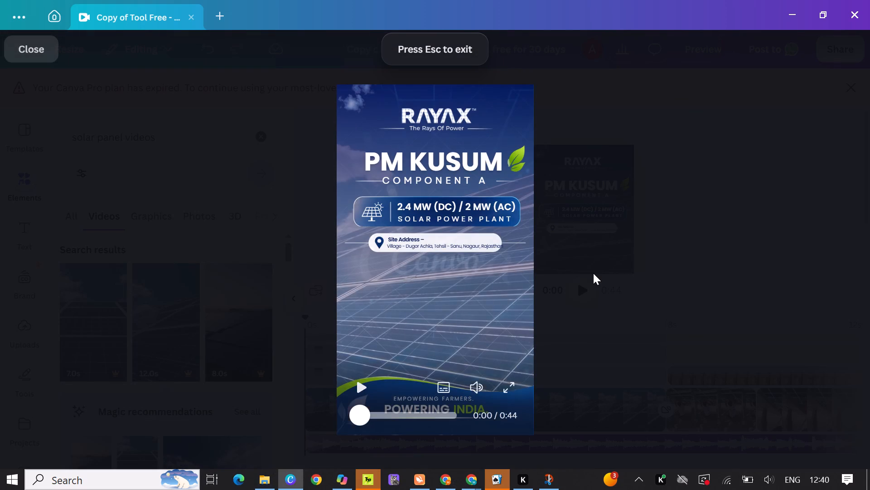
key(space)
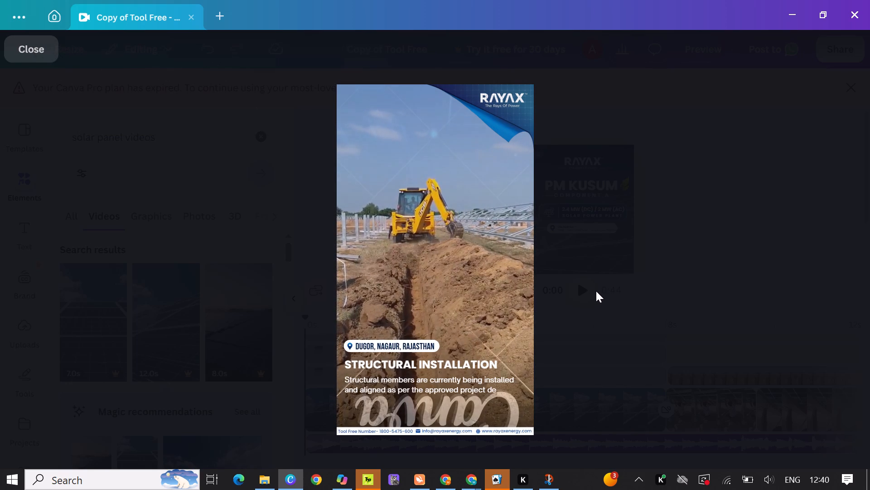
click(596, 291)
Collapse the elements library and enlarge the timeline to examine the stack of intro layers.
scroll(586, 334, up, 2)
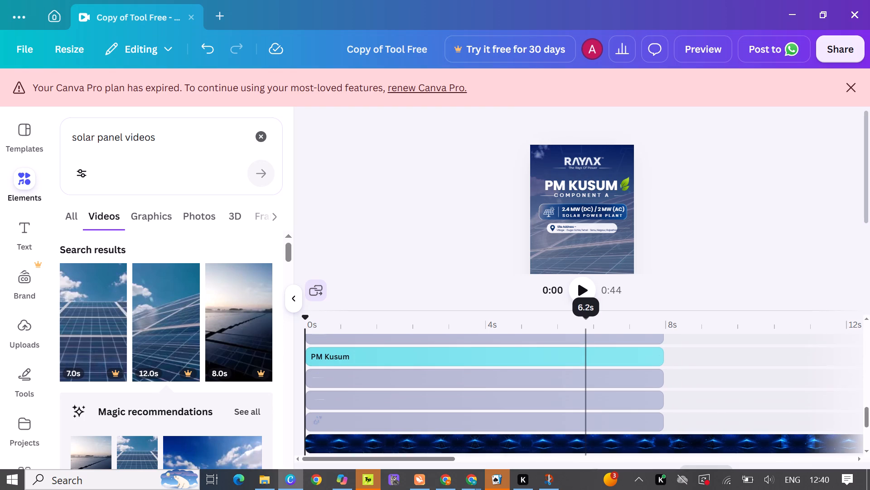
ctrl+scroll(505, 432, down, 5)
click(449, 351)
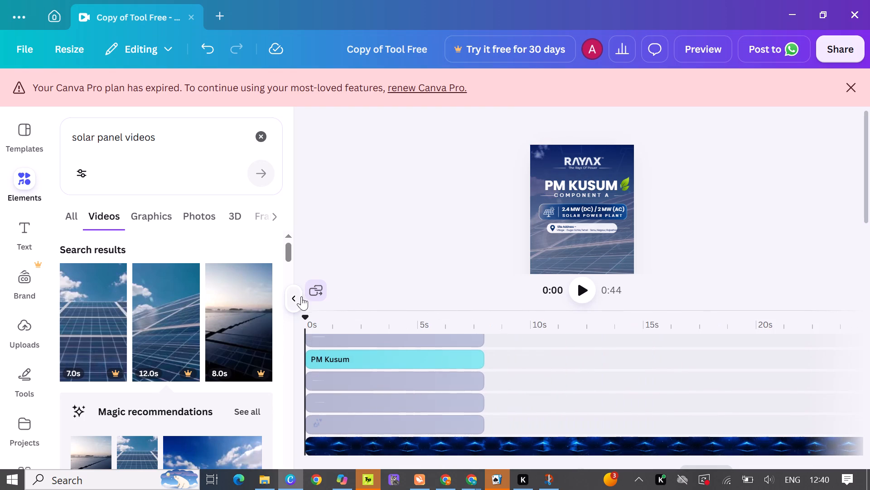
click(303, 295)
click(287, 298)
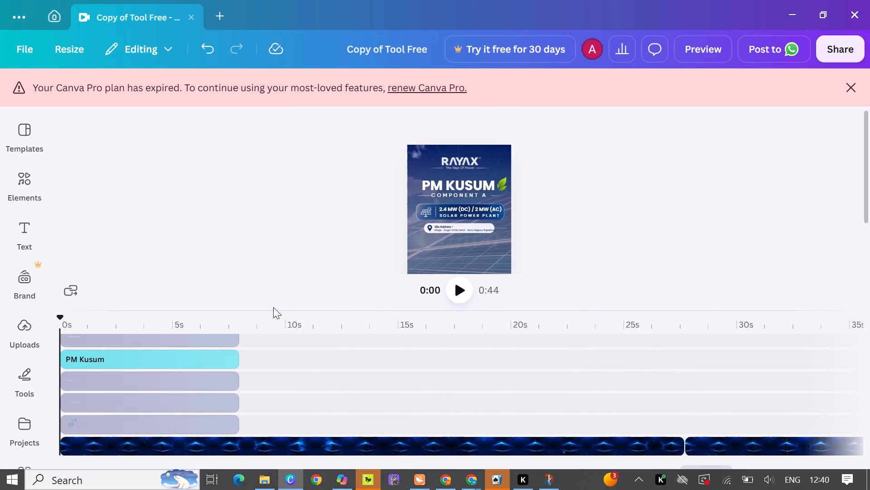
drag(213, 312, 202, 259)
scroll(199, 323, up, 1)
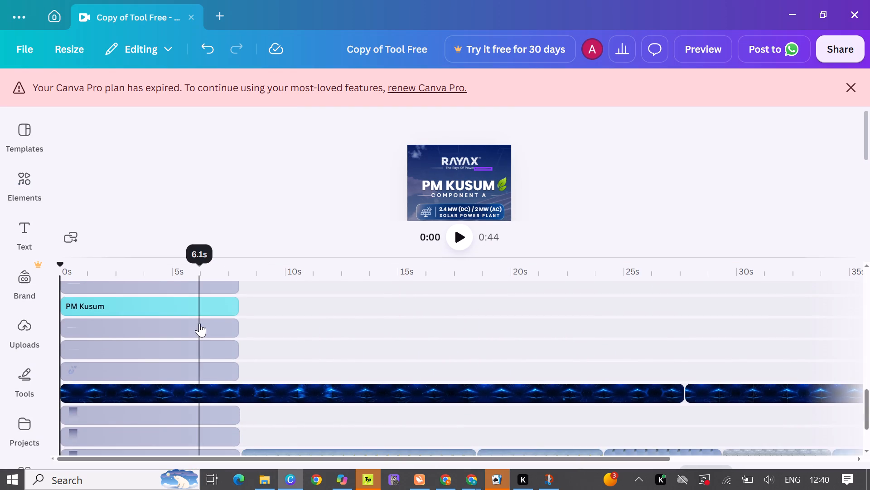
scroll(199, 323, up, 7)
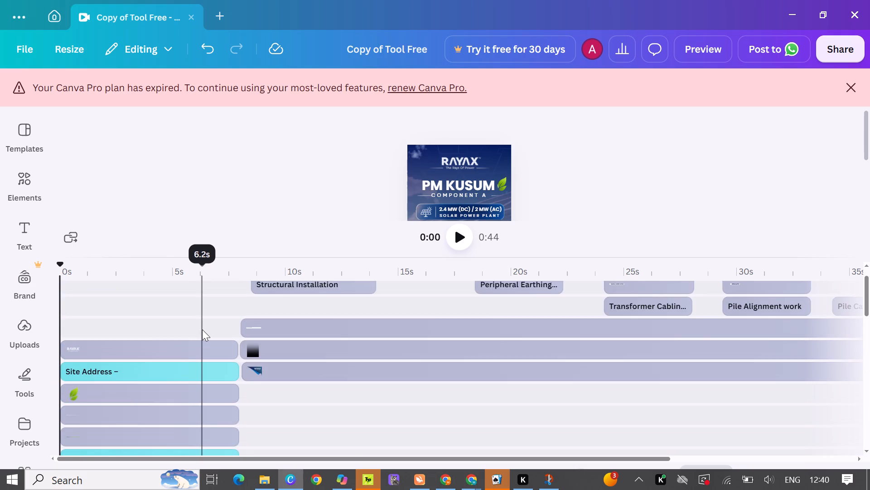
scroll(202, 330, down, 1)
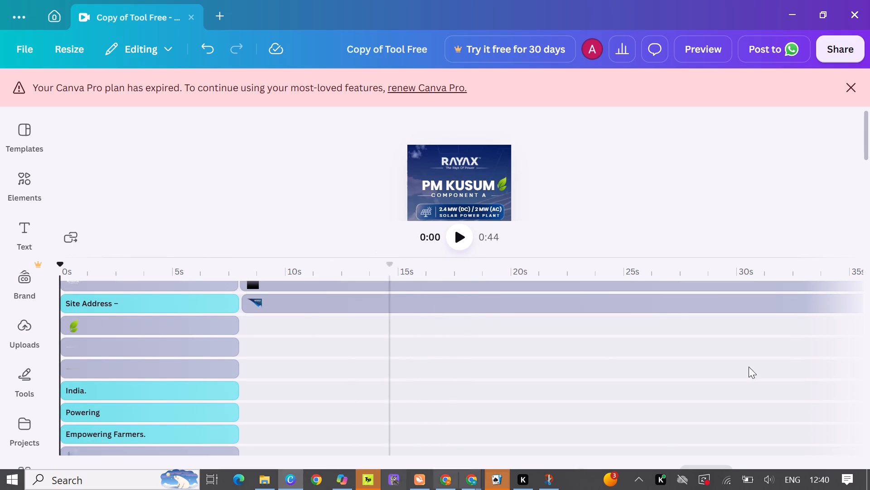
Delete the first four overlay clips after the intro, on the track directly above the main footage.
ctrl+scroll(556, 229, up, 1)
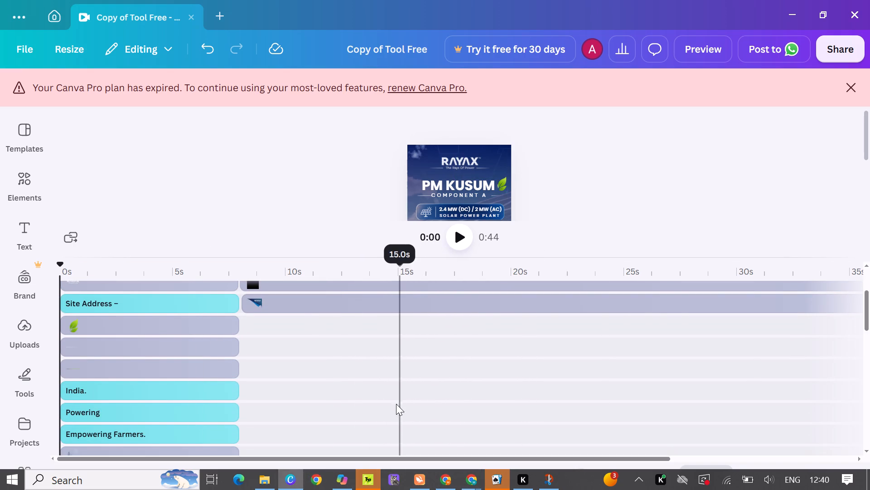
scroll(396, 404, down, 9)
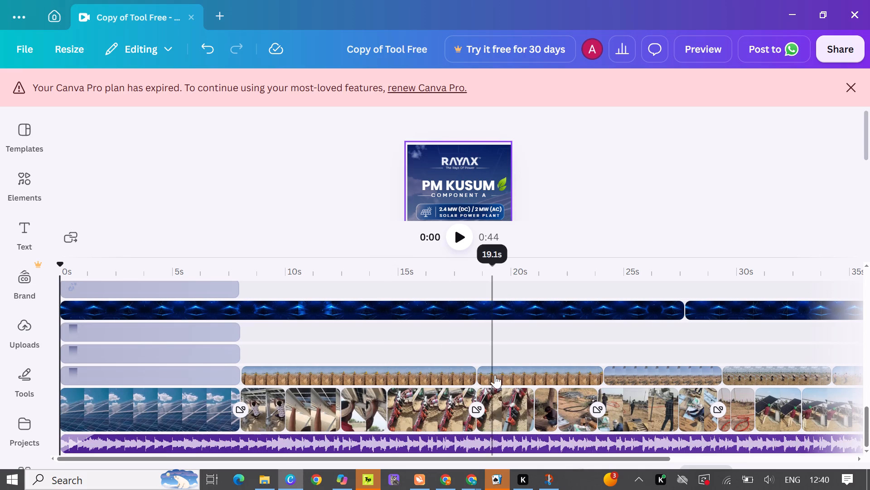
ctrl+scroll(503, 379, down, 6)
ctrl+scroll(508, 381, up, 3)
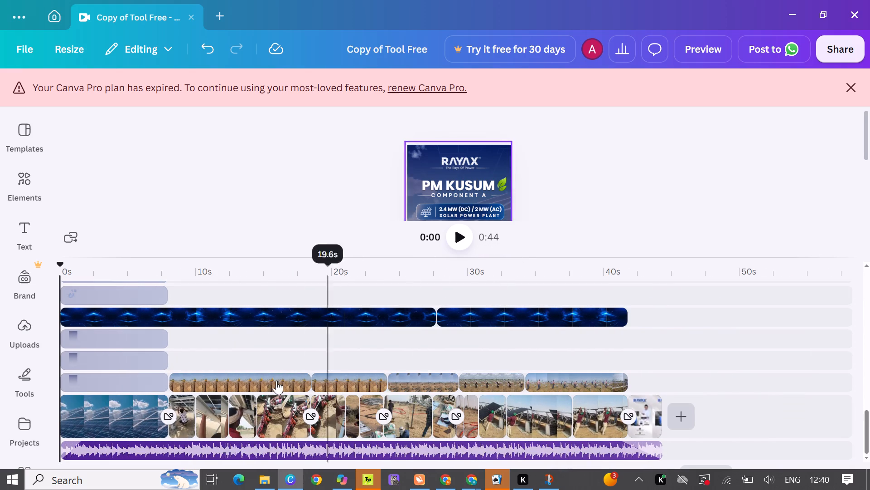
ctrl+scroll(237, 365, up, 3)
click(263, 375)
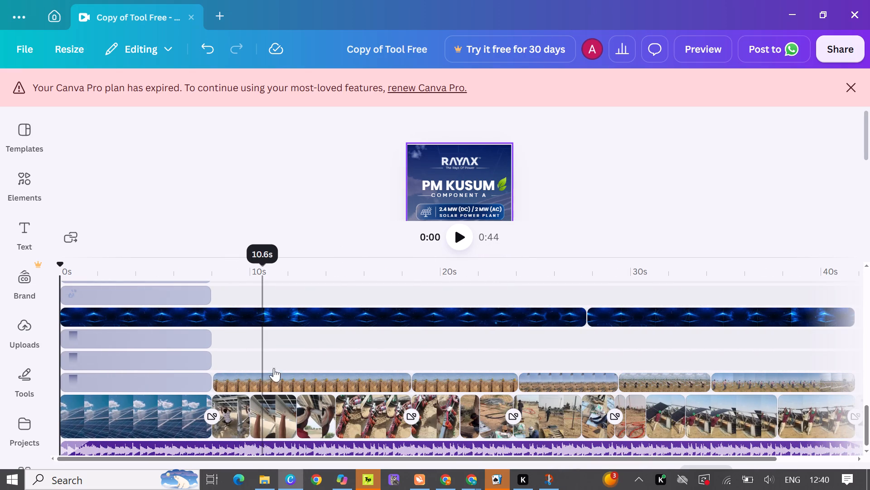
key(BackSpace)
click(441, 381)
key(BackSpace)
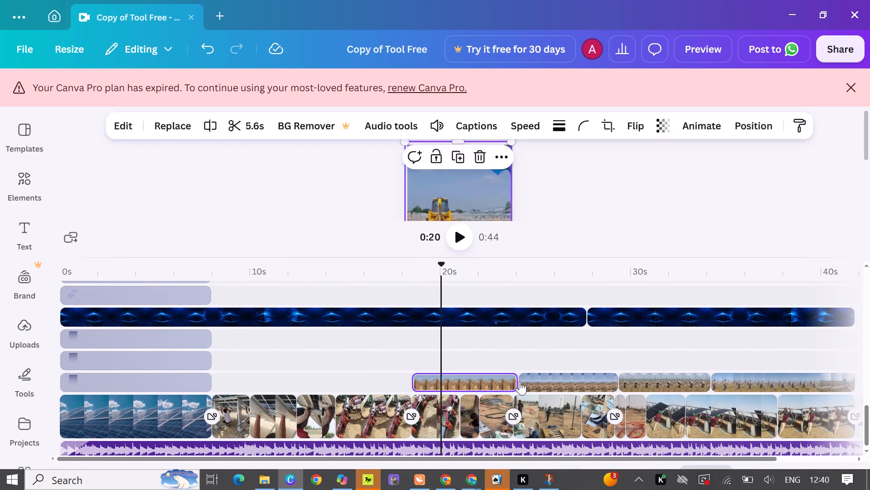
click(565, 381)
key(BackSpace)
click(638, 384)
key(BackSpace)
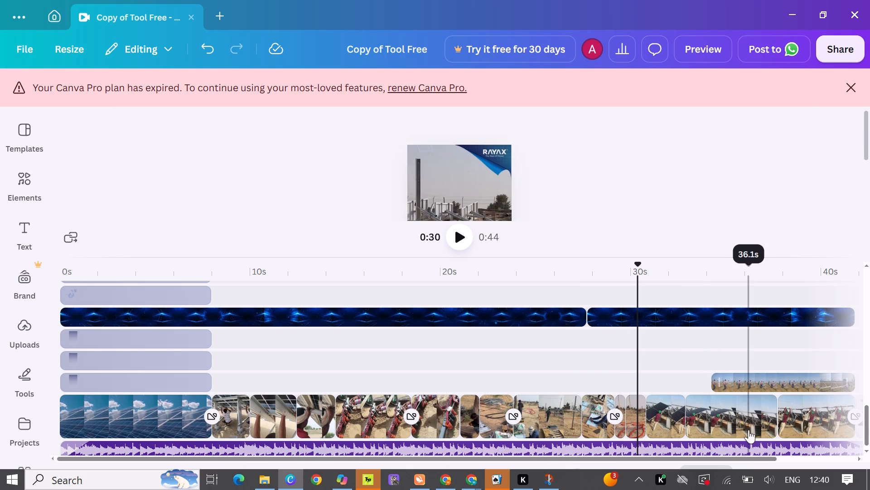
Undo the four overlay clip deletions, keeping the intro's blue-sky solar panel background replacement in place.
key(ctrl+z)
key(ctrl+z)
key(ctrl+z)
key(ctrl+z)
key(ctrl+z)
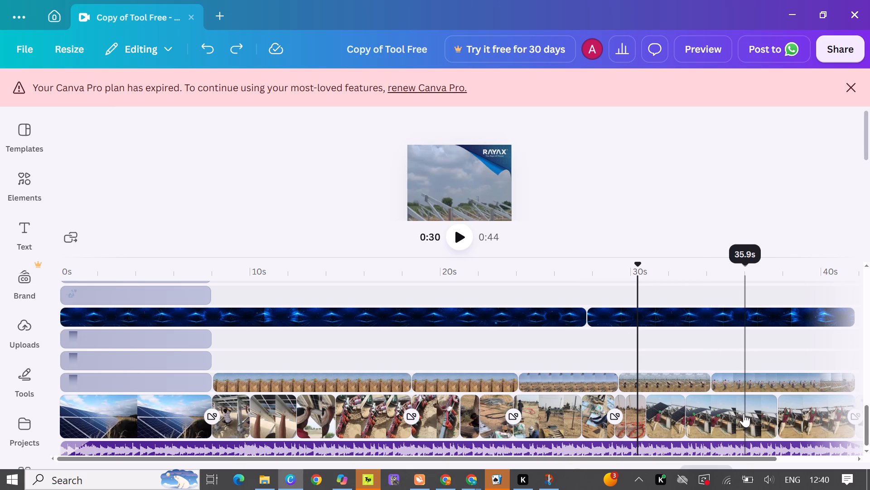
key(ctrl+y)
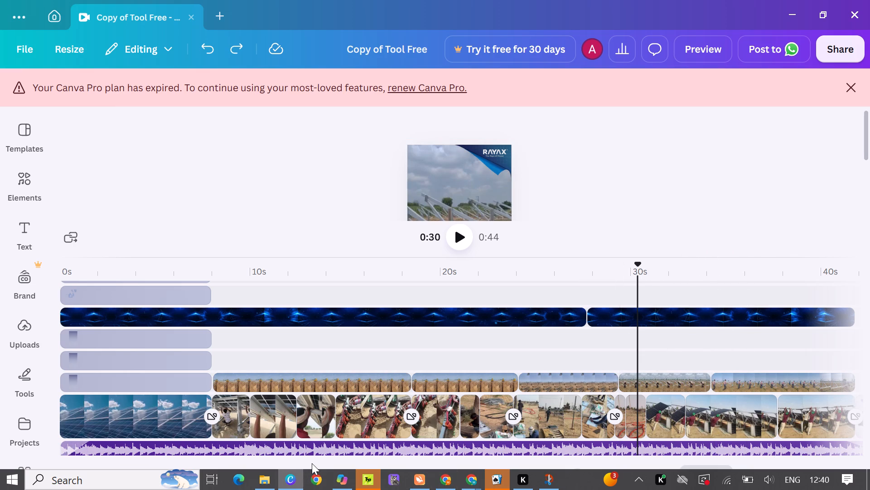
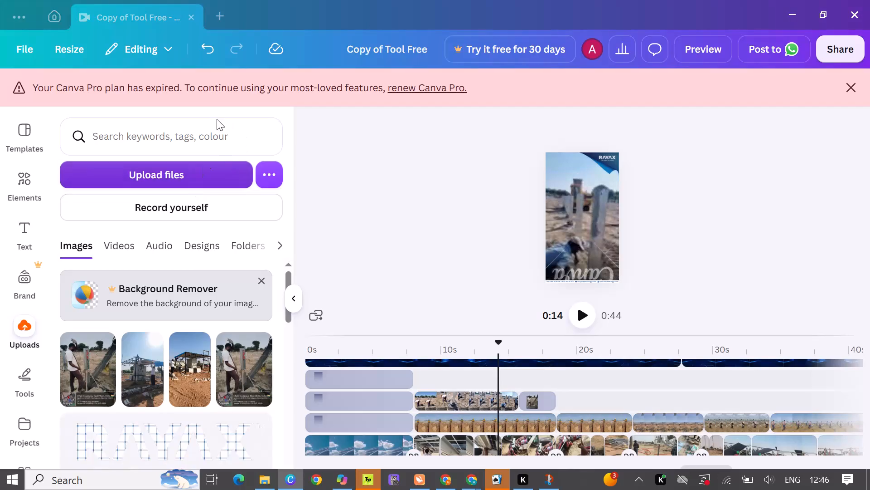
Upload the four WhatsApp site photos, dated 2026-10-26 to 2026-10-31, from the Downloads folder.
click(150, 114)
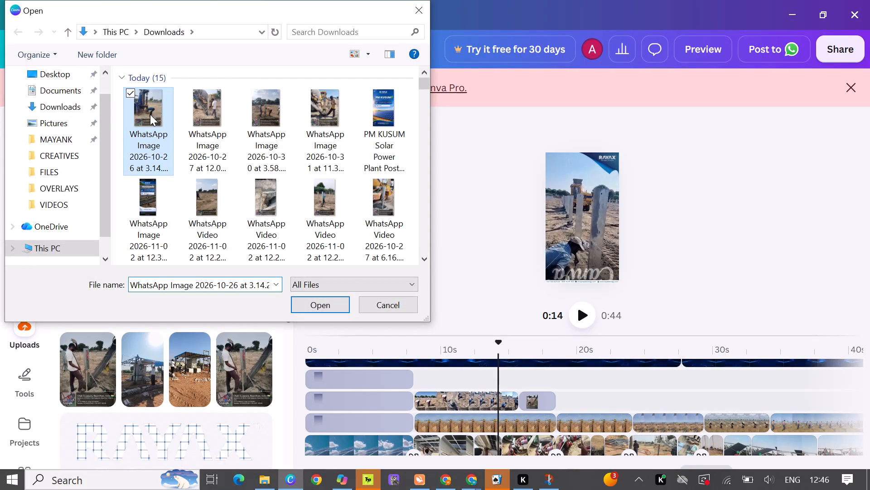
shift+click(348, 140)
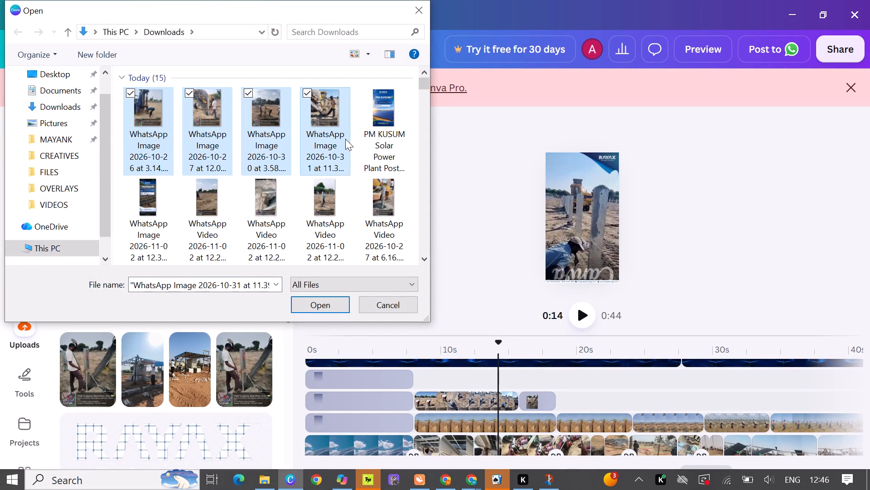
key(Return)
Replace the 2.7s photo clip near 17 seconds on the timeline with the uploaded photo of two workers setting a post.
click(546, 396)
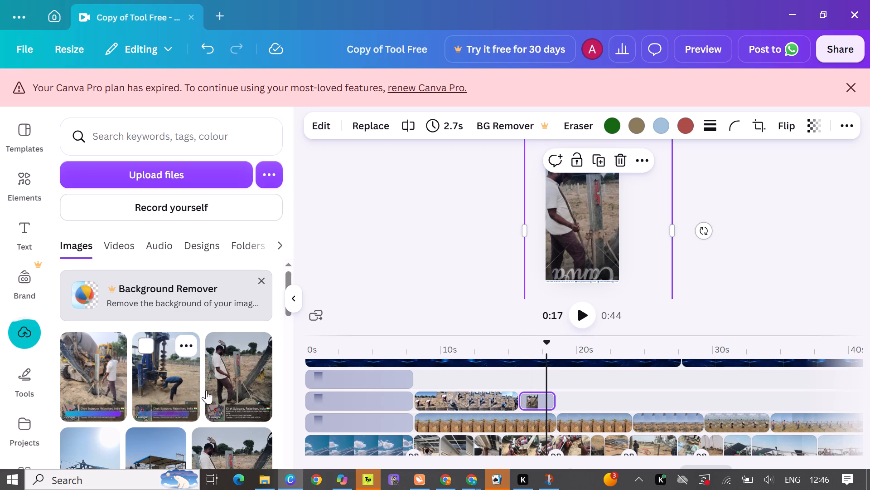
scroll(207, 390, down, 1)
scroll(207, 390, up, 2)
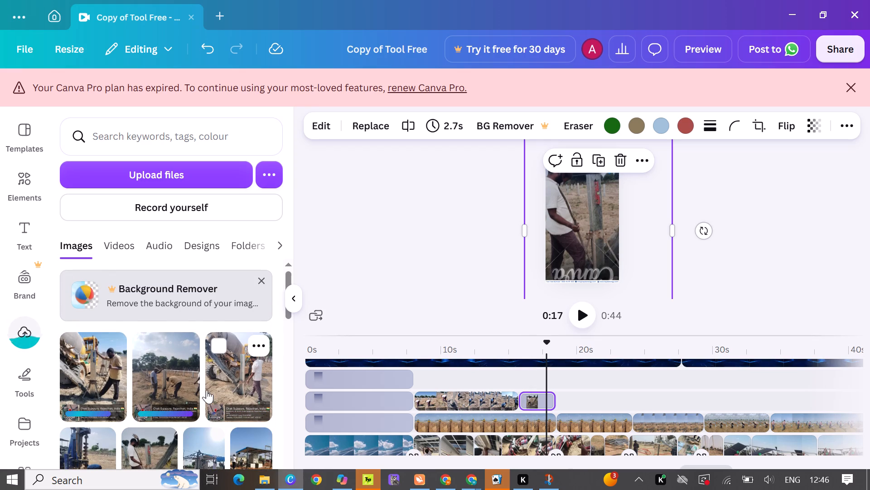
scroll(207, 390, down, 1)
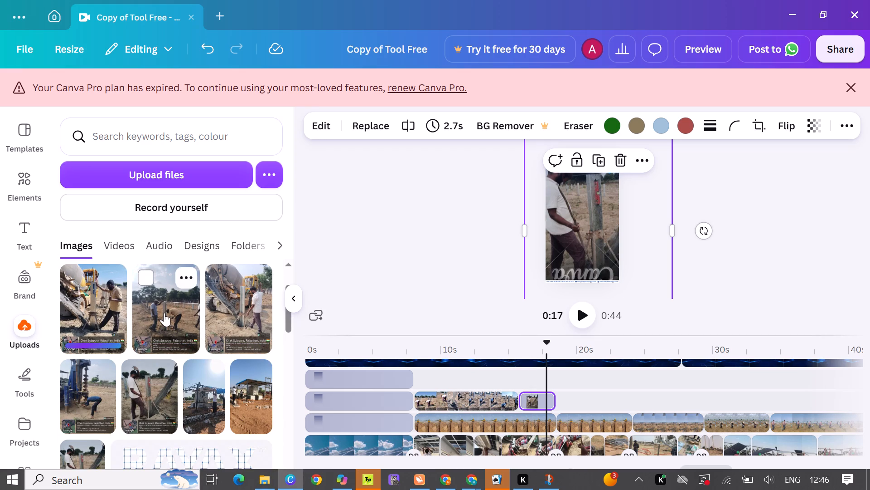
drag(164, 312, 533, 401)
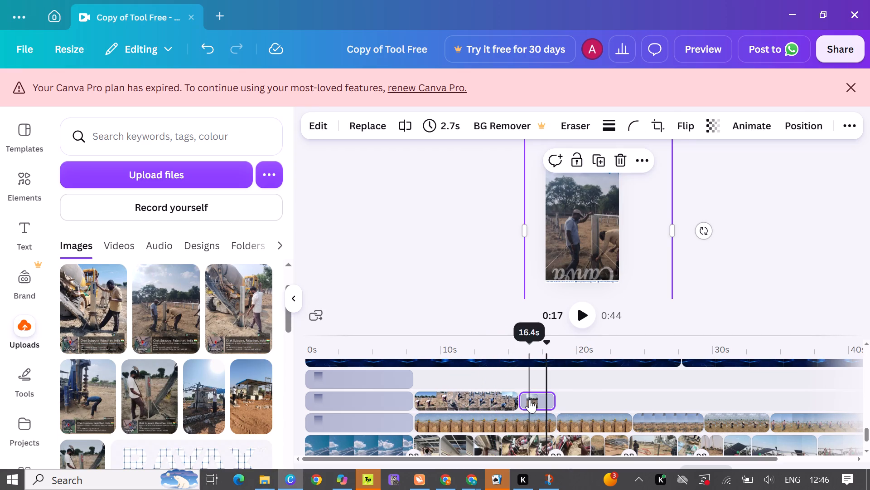
Shift the 2.7s photo of two workers at a post leftward so both workers sit within the reel frame.
scroll(646, 252, down, 1)
click(738, 232)
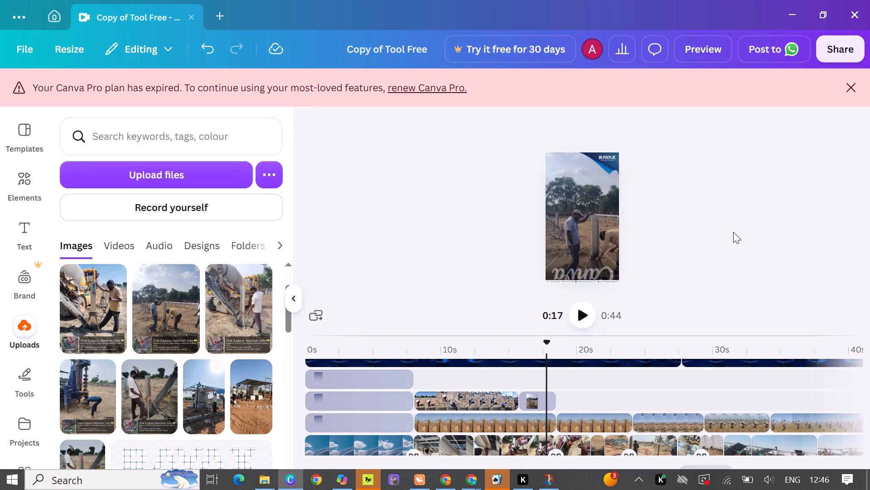
click(581, 230)
scroll(589, 315, down, 7)
scroll(494, 403, down, 6)
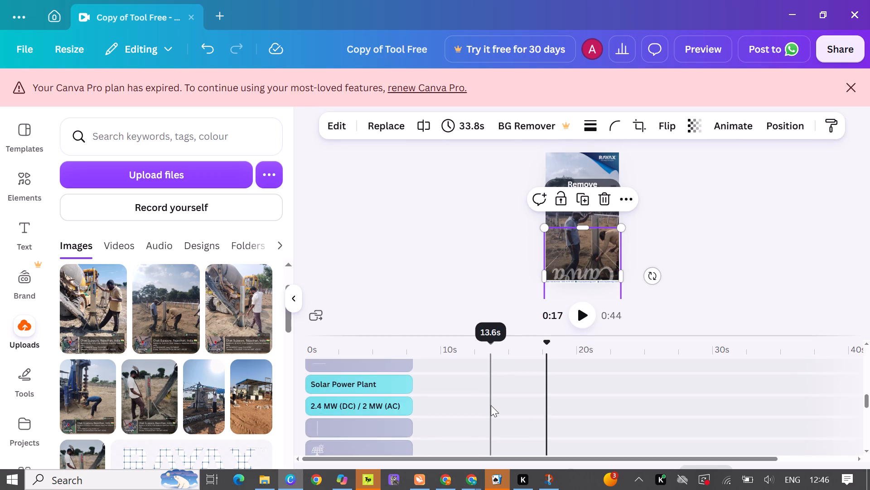
scroll(491, 405, down, 7)
scroll(500, 387, up, 1)
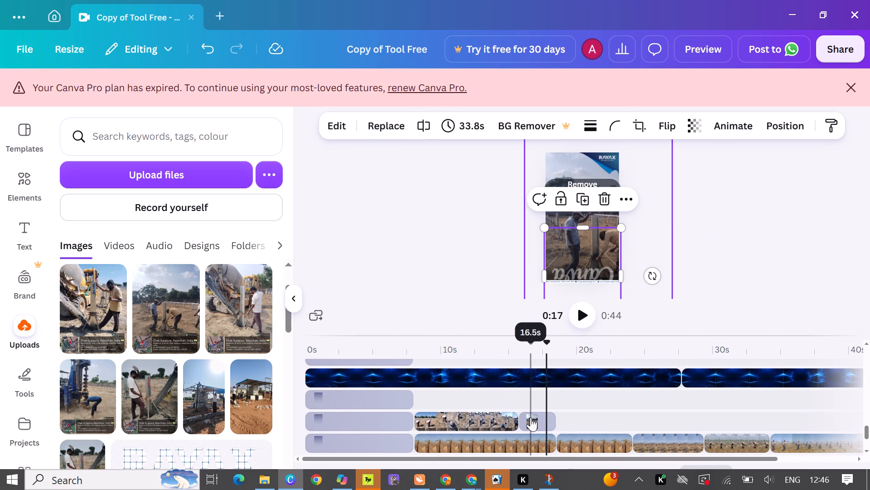
click(531, 417)
triple_click(637, 243)
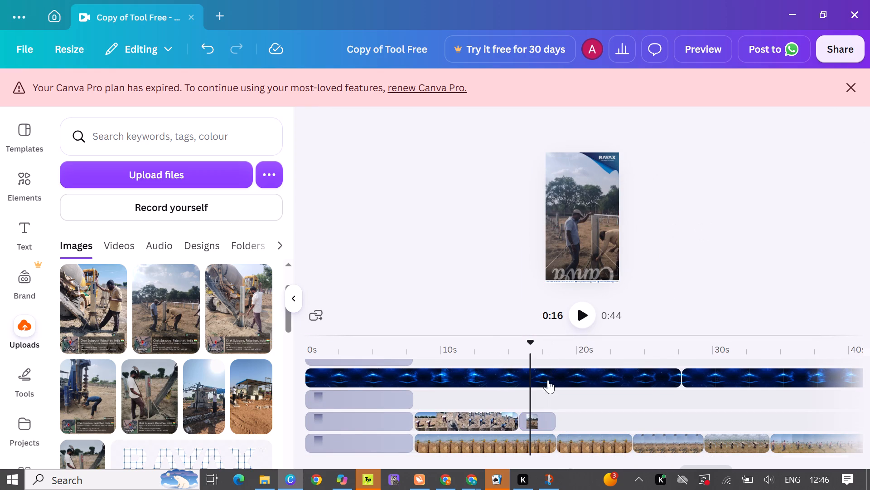
click(535, 420)
drag(641, 227, 638, 226)
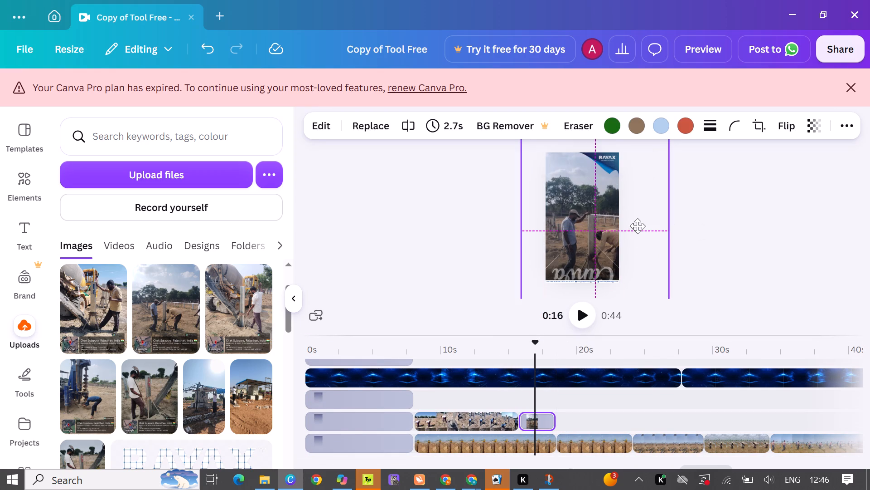
drag(638, 226, 628, 228)
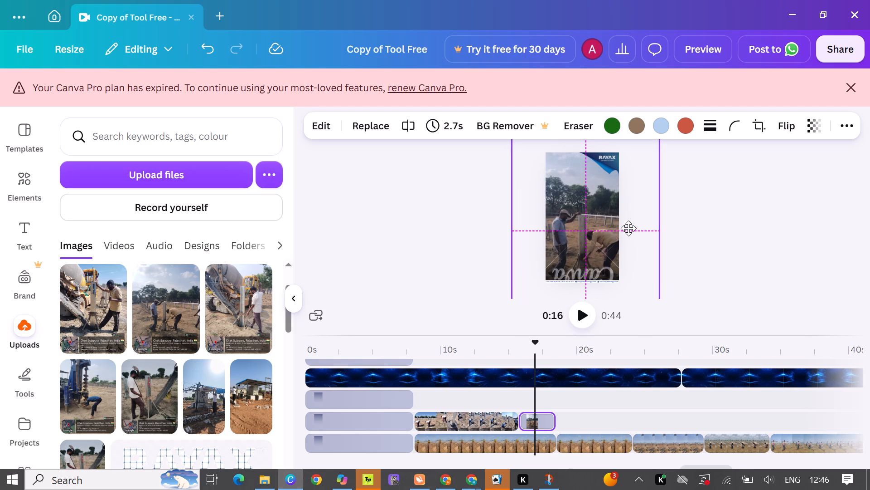
drag(628, 228, 626, 228)
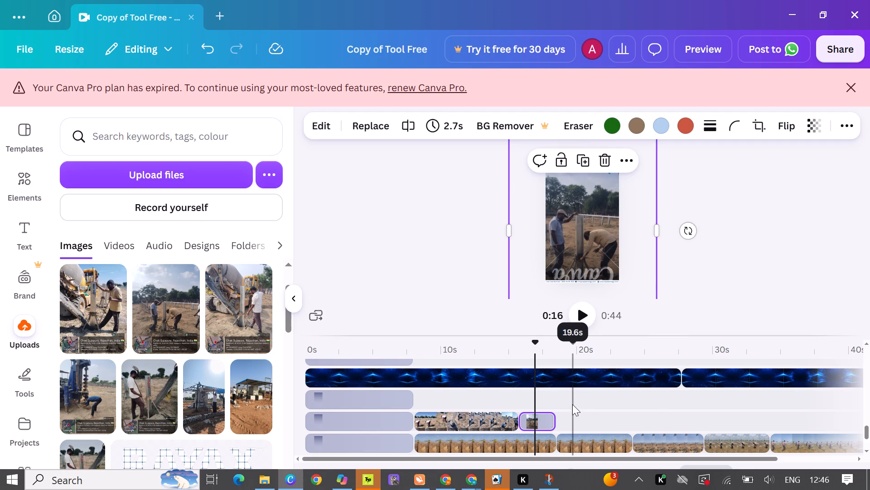
Add the uploaded 10.6s video of a worker among posts directly after the 2.7s photo, over the Peripheral Earthing Trench Excavation scene.
scroll(572, 404, down, 1)
alt+scroll(571, 403, down, 4)
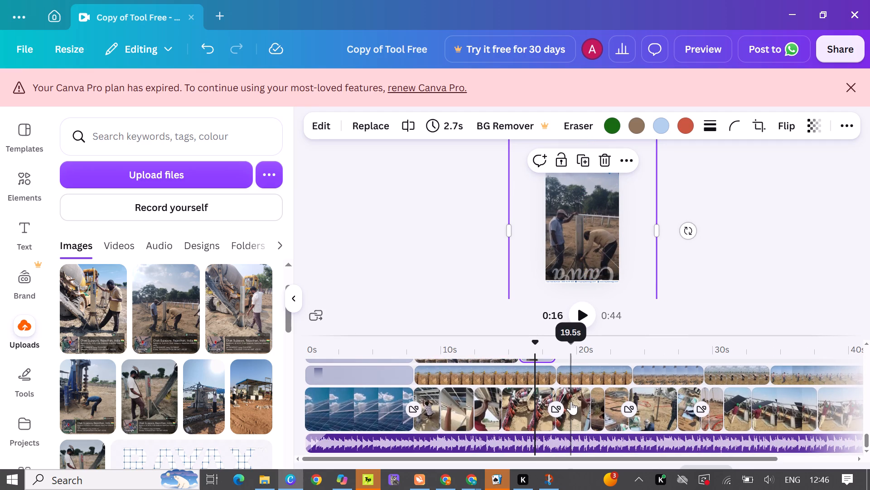
alt+scroll(571, 397, down, 3)
scroll(571, 397, up, 2)
scroll(571, 397, down, 1)
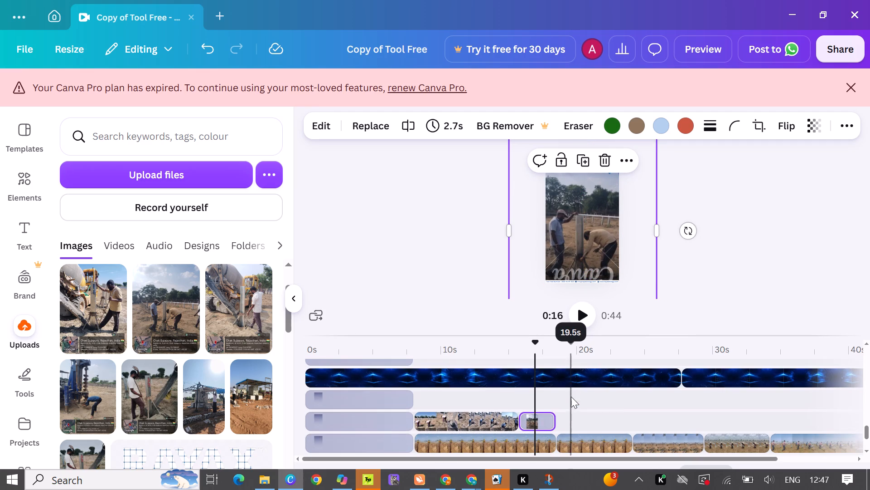
click(567, 399)
shift+scroll(567, 399, down, 2)
scroll(565, 398, down, 2)
scroll(563, 398, up, 1)
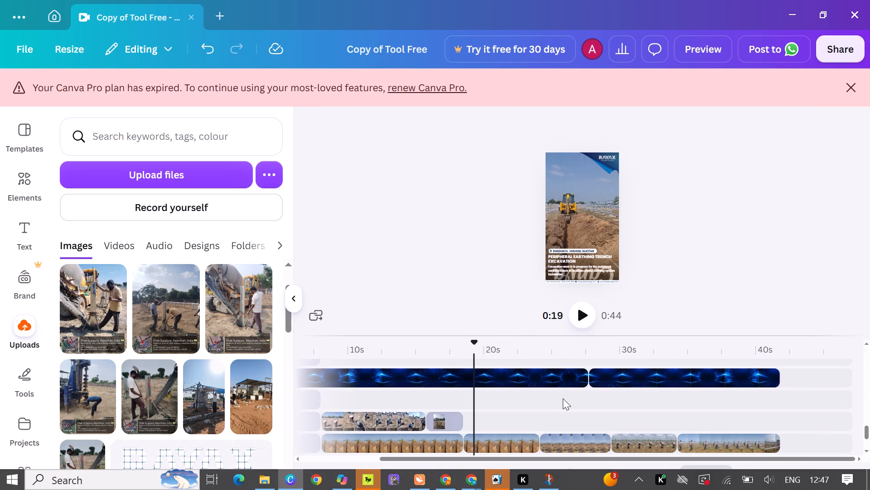
scroll(561, 396, down, 1)
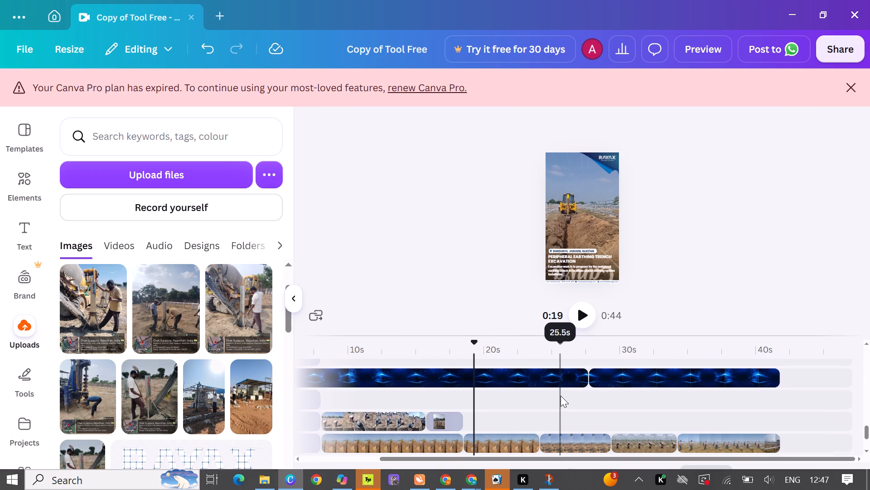
click(102, 244)
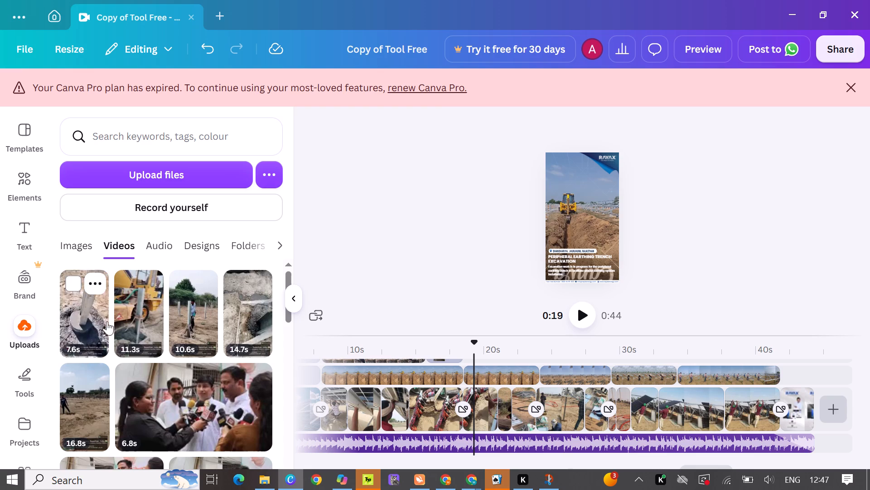
scroll(361, 438, up, 1)
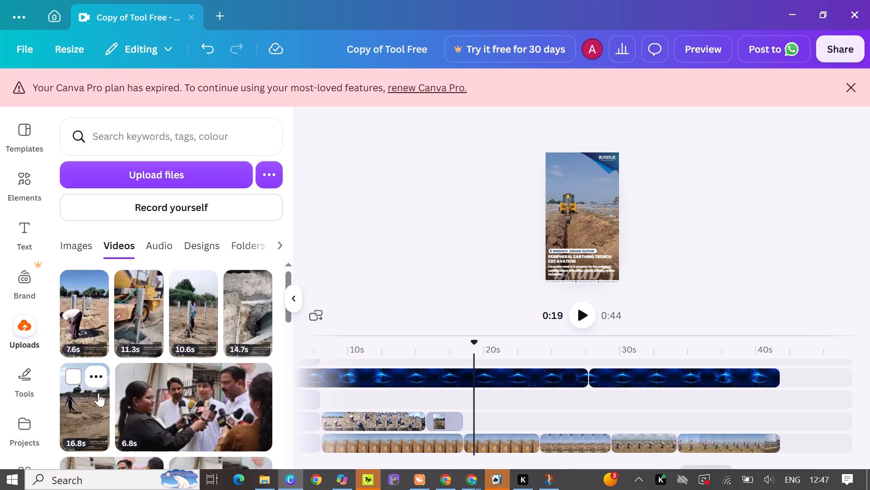
drag(184, 326, 508, 422)
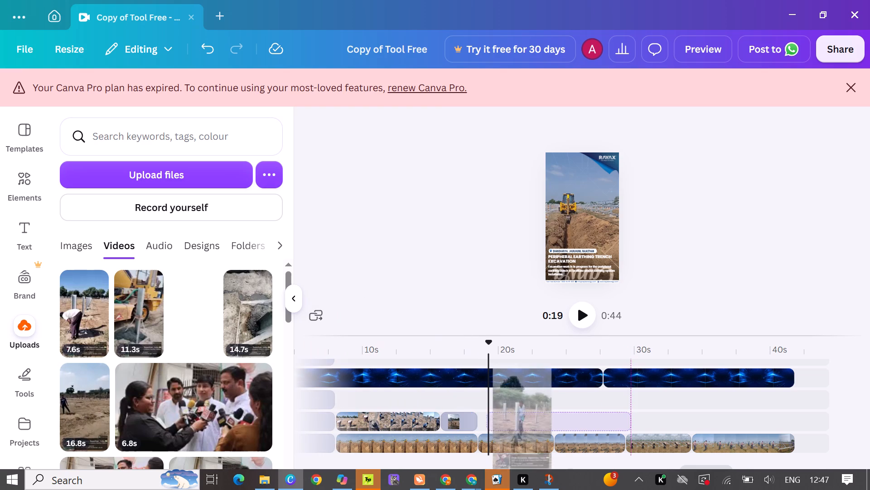
drag(508, 422, 495, 421)
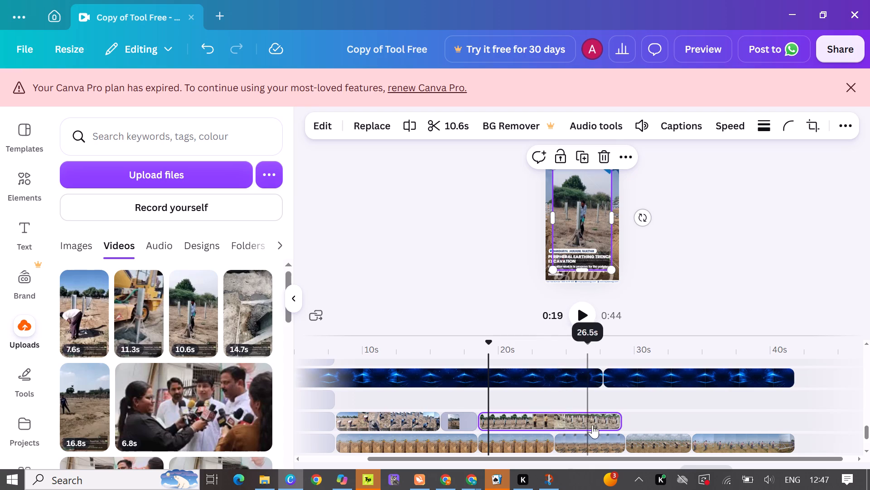
Trim the end of the added worker video to 5.6s, matching the end of the clip on the track beneath it.
drag(621, 422, 577, 415)
click(551, 400)
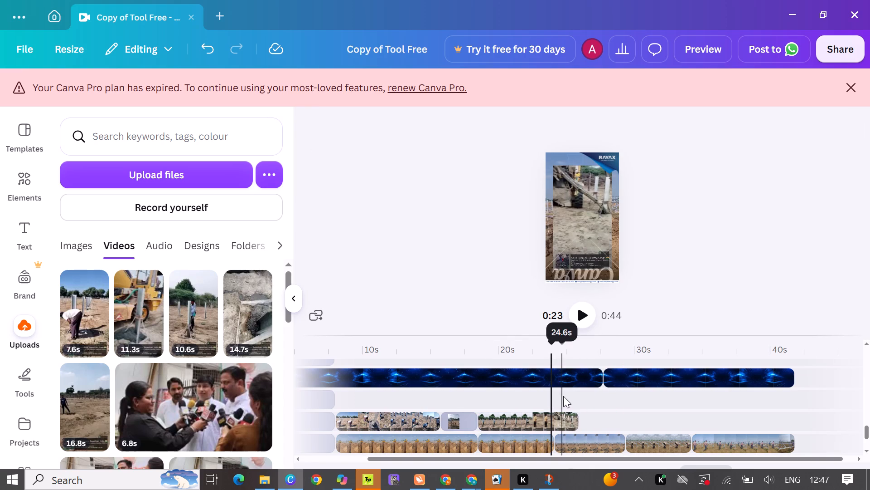
click(520, 424)
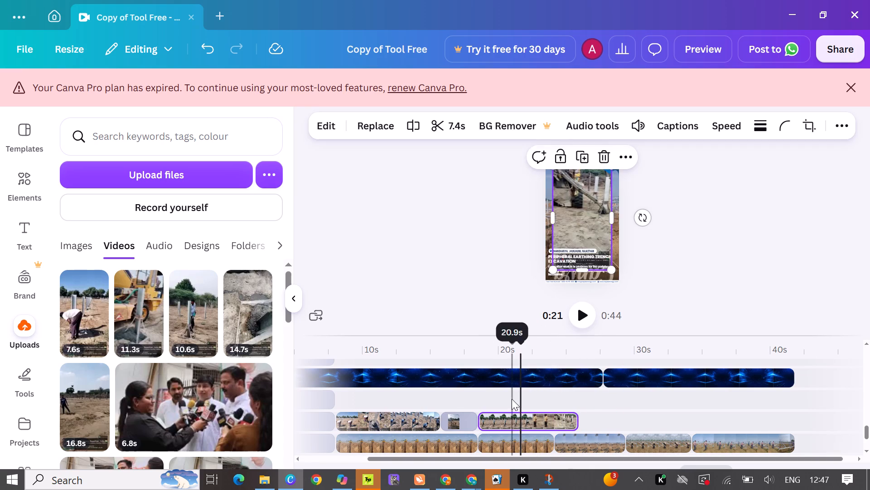
click(517, 404)
key(space)
key(space)
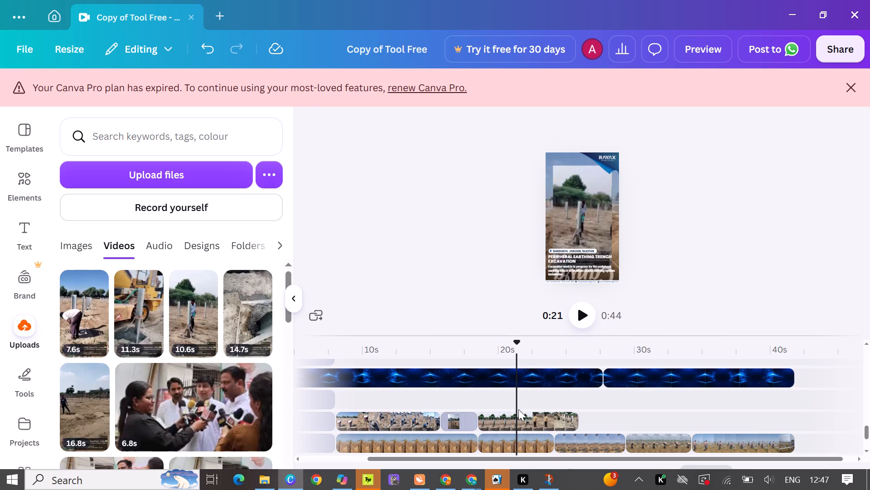
click(542, 426)
drag(577, 423, 563, 423)
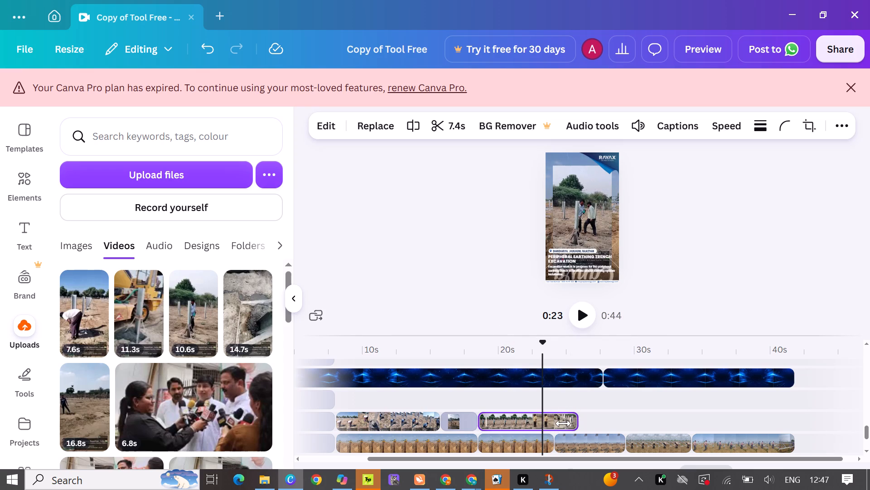
drag(563, 423, 552, 419)
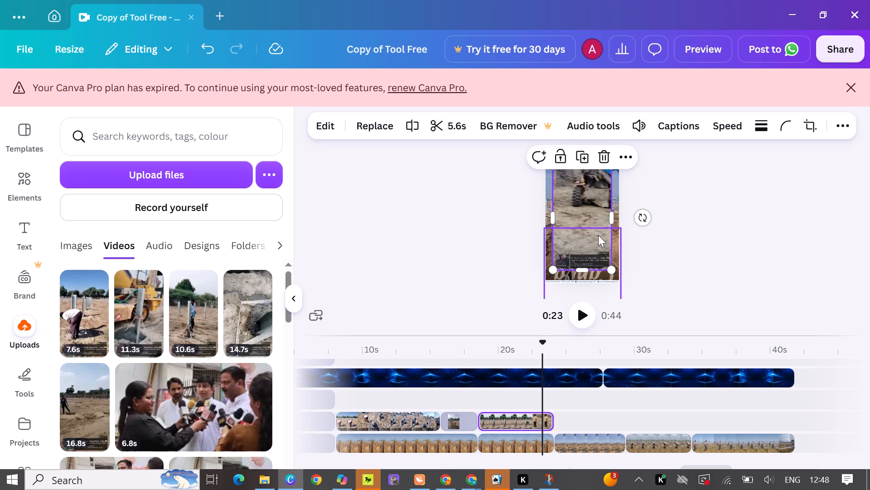
Open the 27.6s blue light-effect overlay video for cropping.
click(594, 189)
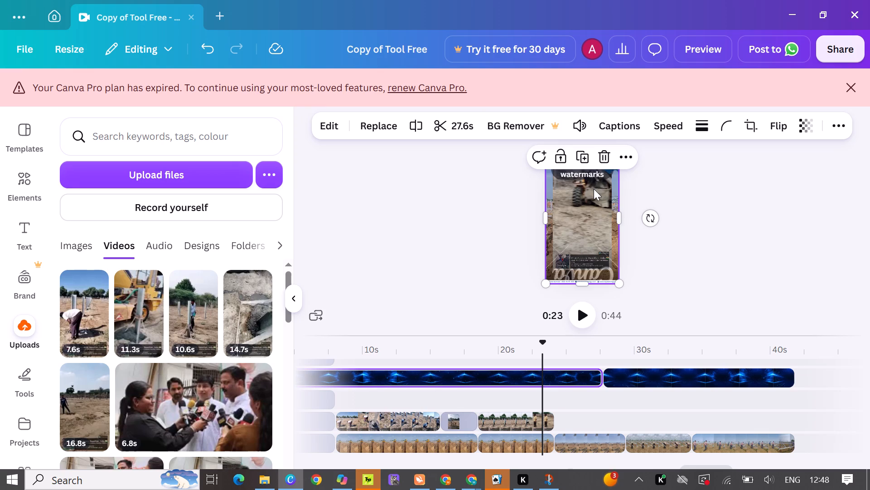
double_click(594, 189)
click(580, 189)
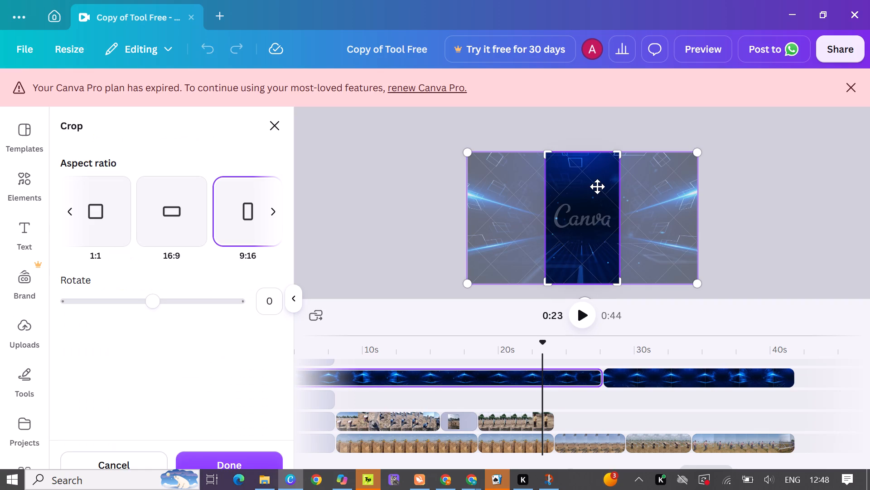
click(597, 186)
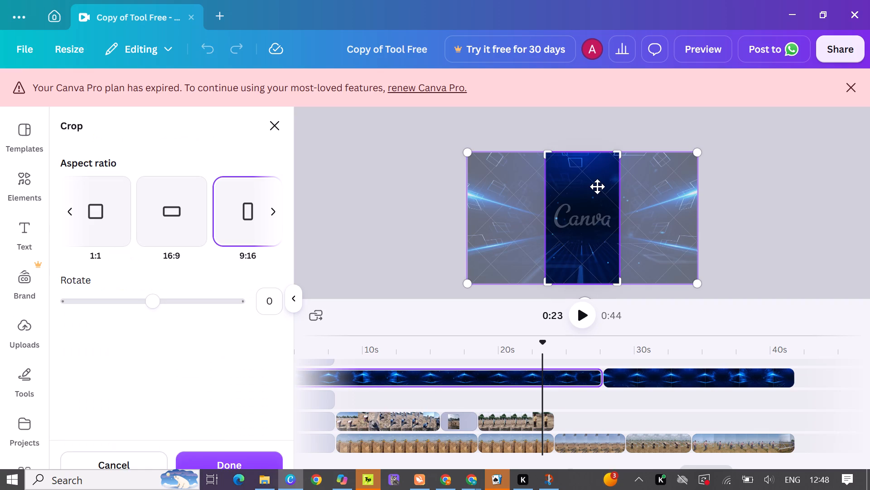
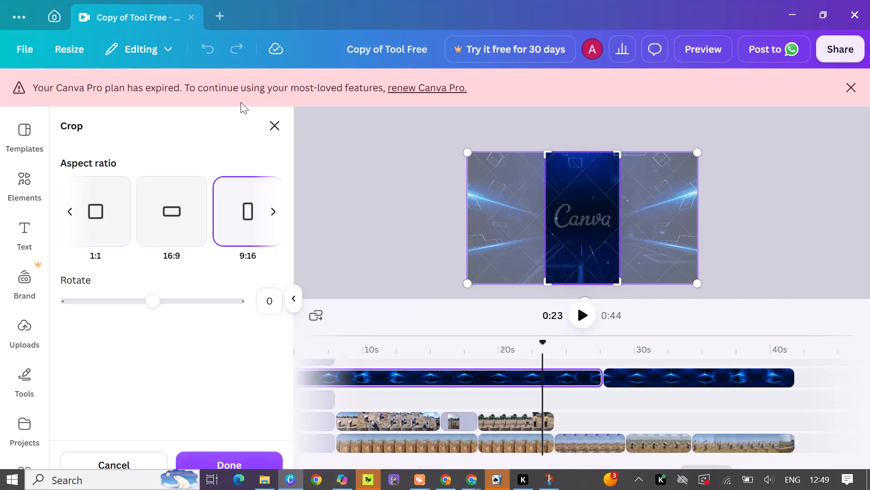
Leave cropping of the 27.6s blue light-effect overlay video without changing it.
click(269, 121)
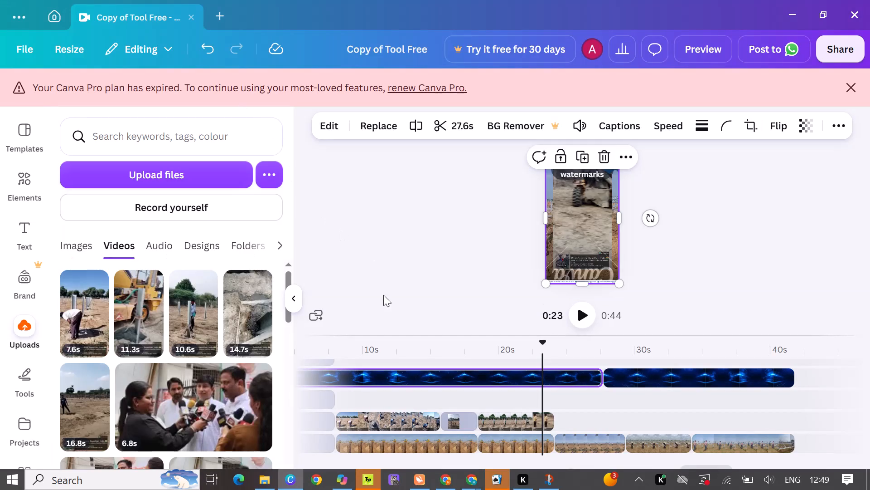
Move the 5.6s worker video in the Peripheral Earthing Trench Excavation scene to the reel frame's top-left corner.
click(519, 425)
scroll(619, 272, up, 4)
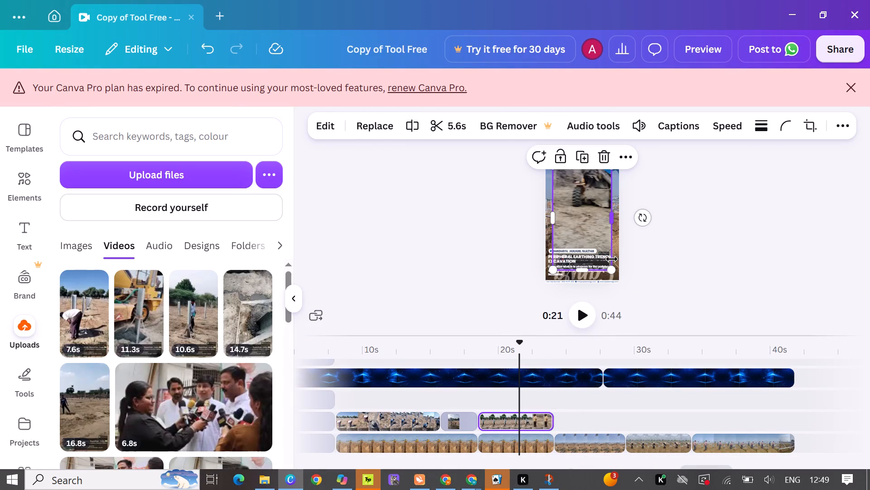
scroll(647, 244, up, 2)
ctrl+scroll(648, 242, down, 1)
click(680, 204)
scroll(677, 206, up, 2)
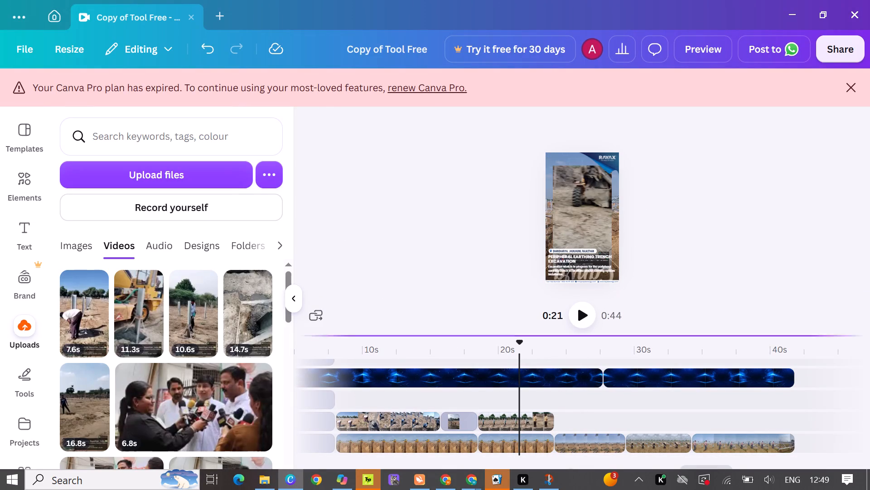
click(534, 416)
drag(589, 225, 584, 212)
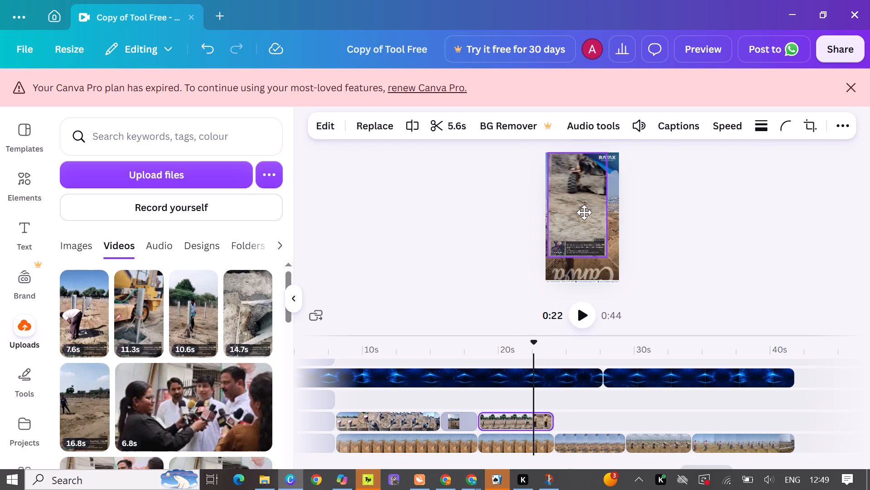
drag(584, 212, 581, 212)
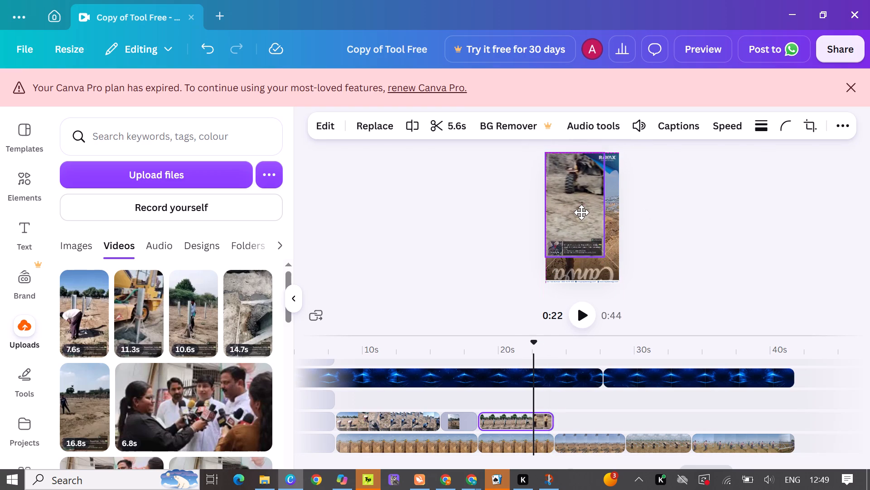
drag(581, 212, 580, 211)
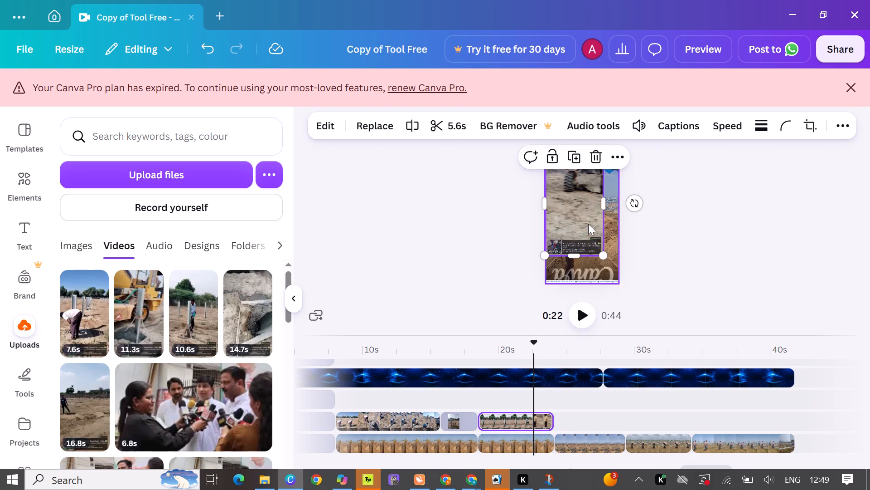
Enlarge the 5.6s worker video proportionally from its bottom-right corner until it extends past the reel frame.
drag(604, 255, 627, 302)
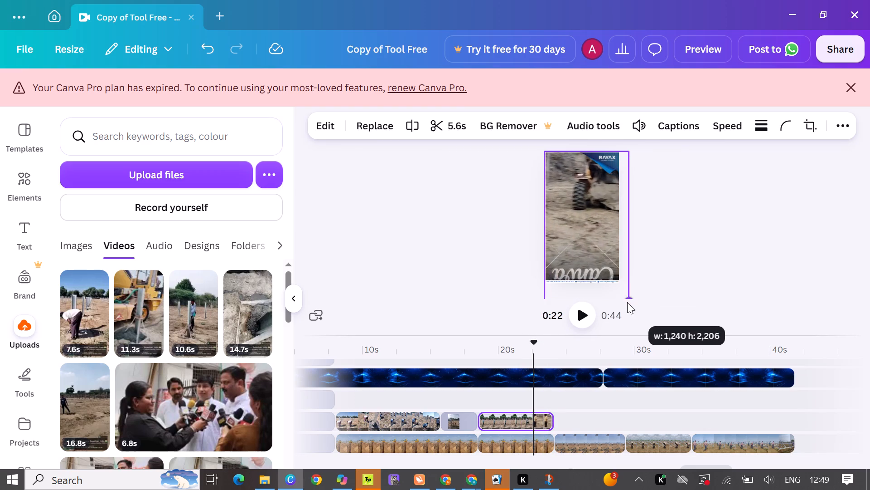
drag(627, 302, 629, 309)
triple_click(623, 269)
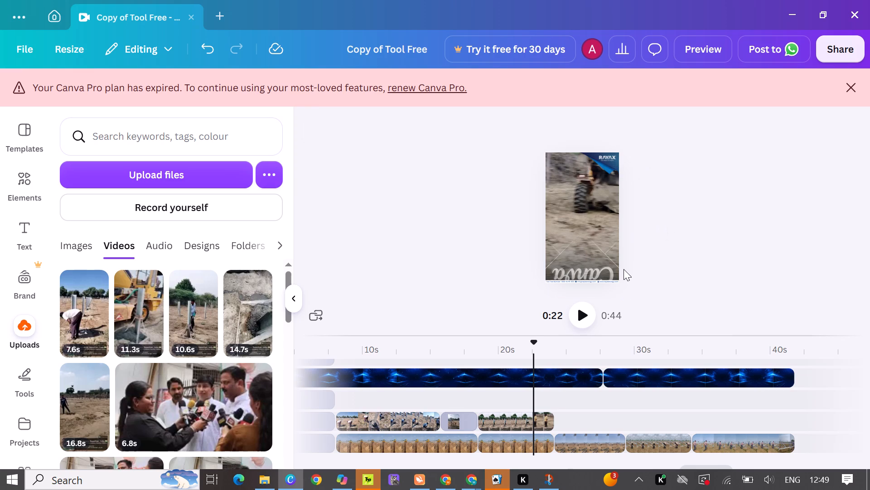
Centre the enlarged 5.6s worker video horizontally over the reel frame so it overhangs both sides equally.
click(528, 417)
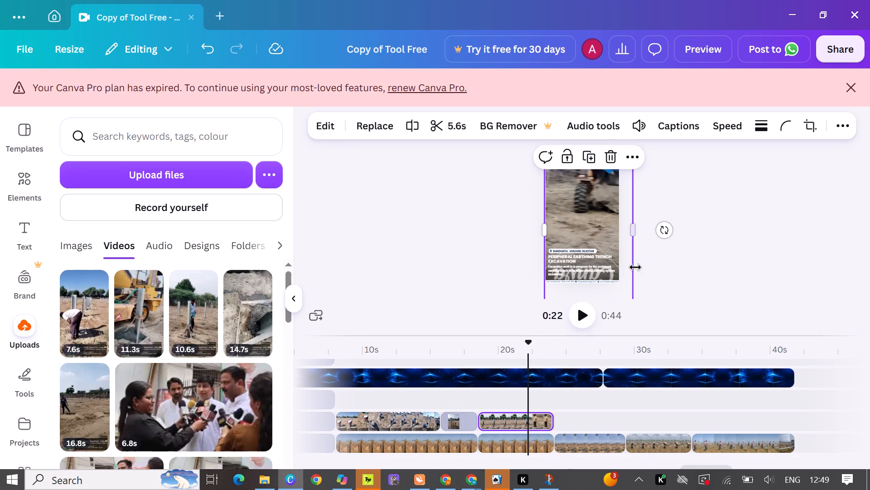
drag(626, 265, 623, 265)
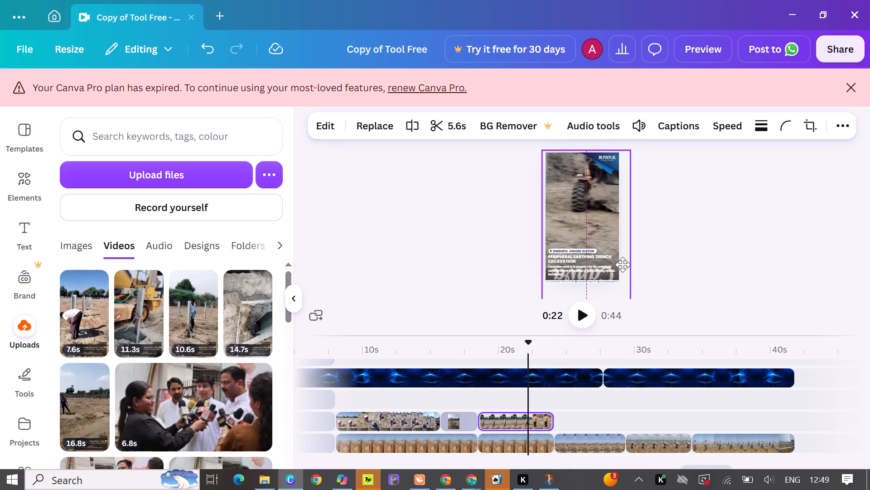
drag(623, 265, 617, 265)
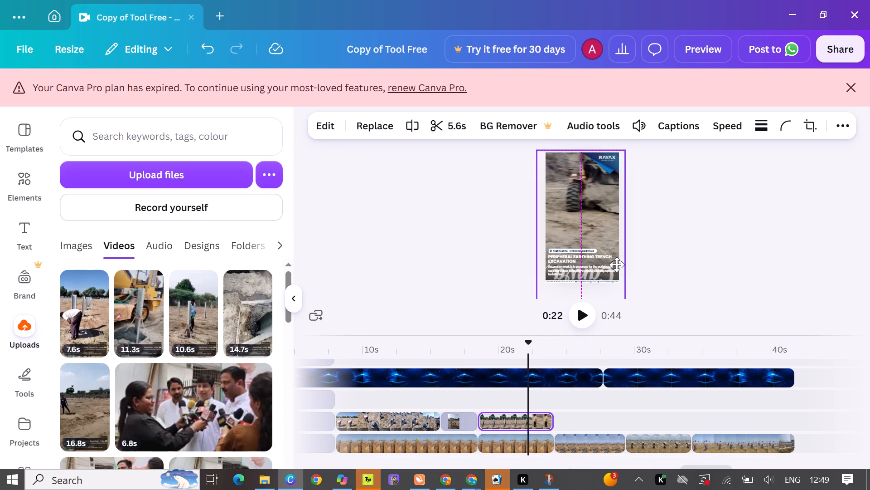
drag(617, 265, 618, 265)
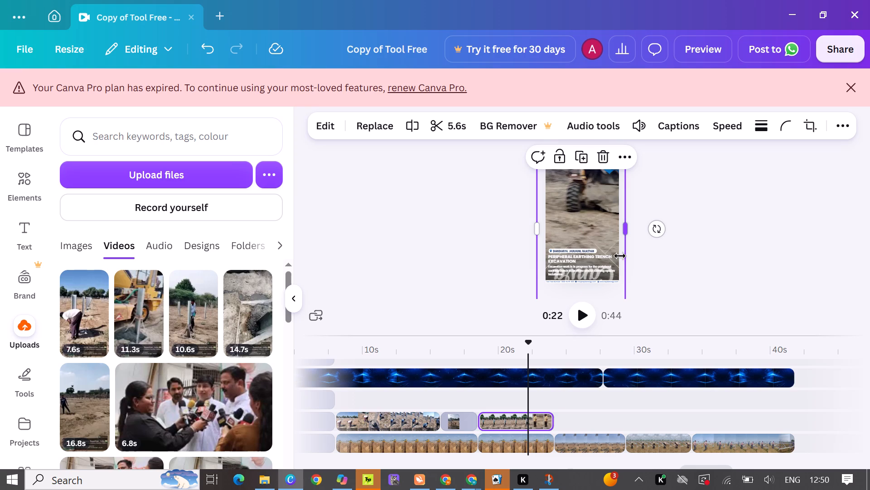
click(589, 286)
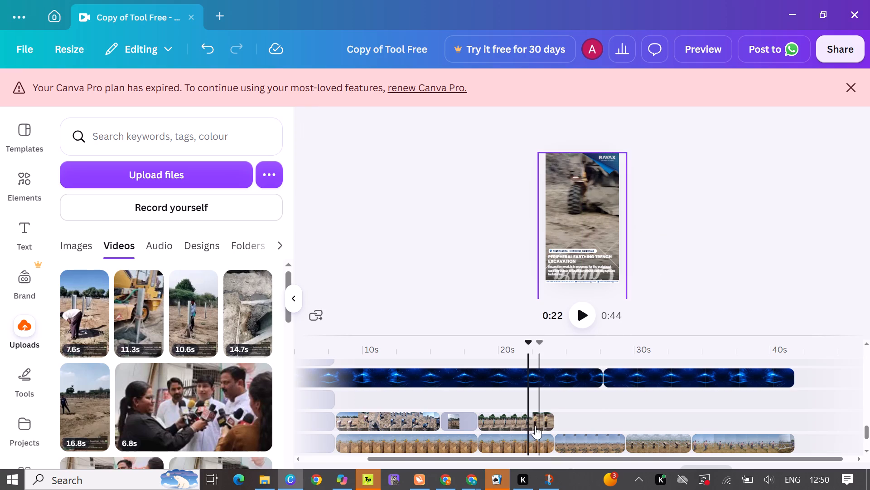
Play and scrub through the Peripheral Earthing Trench Excavation scene to check the worker video's framing and its end into the next scene.
click(524, 398)
key(space)
click(530, 391)
key(space)
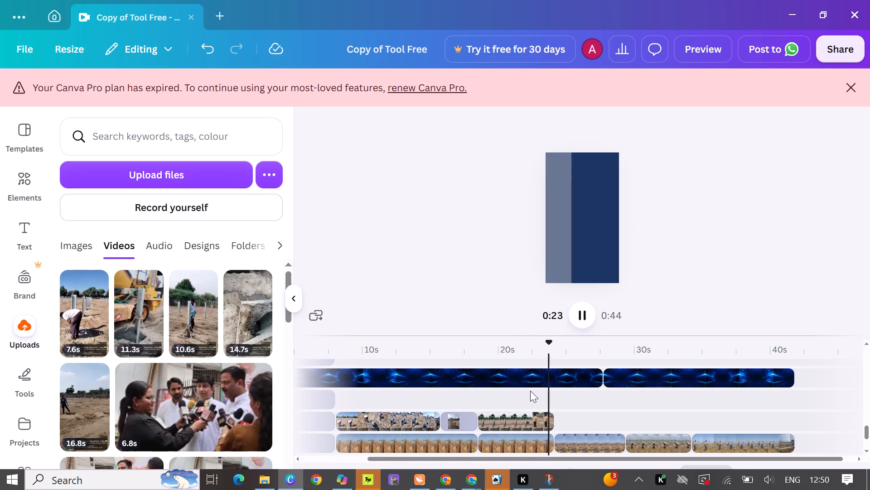
key(space)
scroll(542, 411, down, 1)
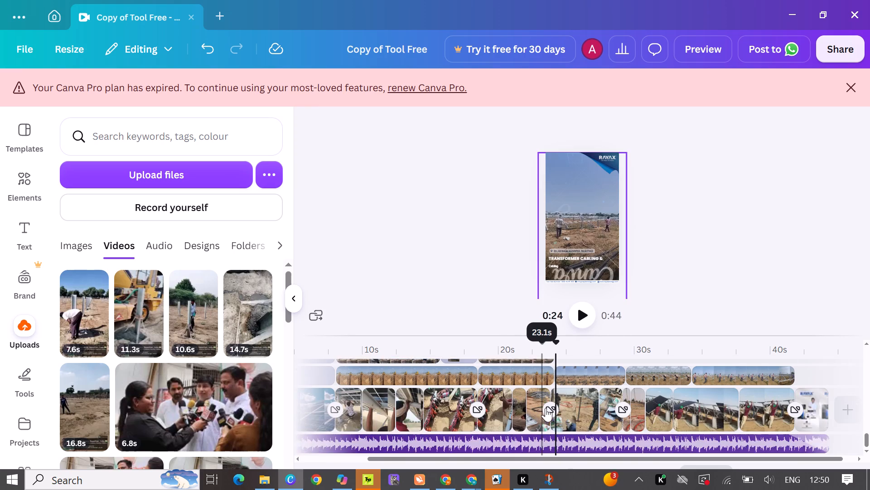
scroll(546, 407, up, 1)
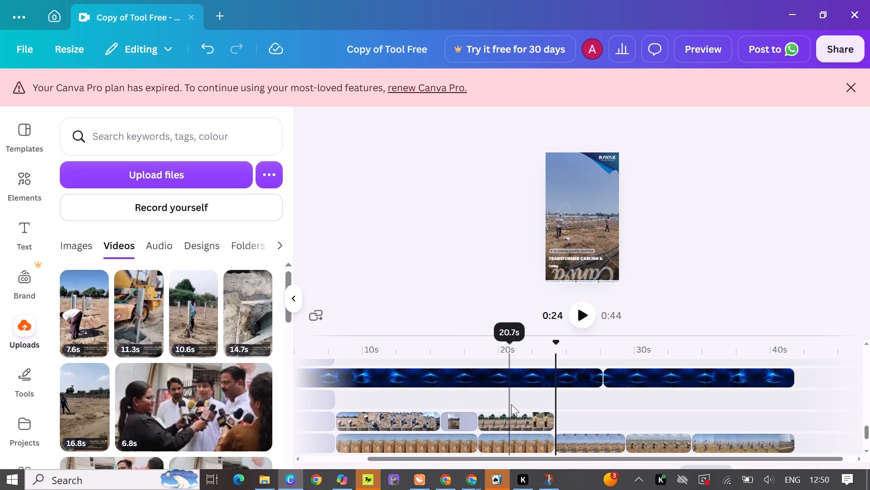
click(513, 401)
click(498, 397)
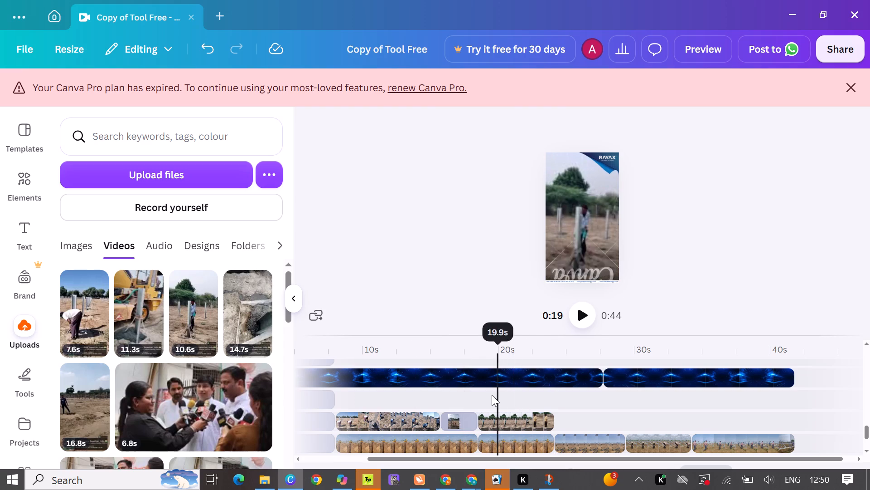
drag(492, 395, 502, 397)
drag(497, 395, 511, 398)
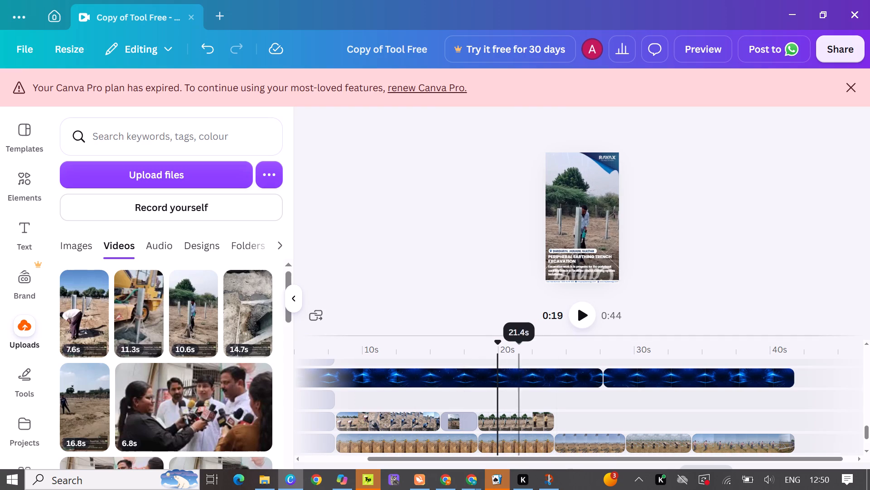
drag(503, 352, 522, 356)
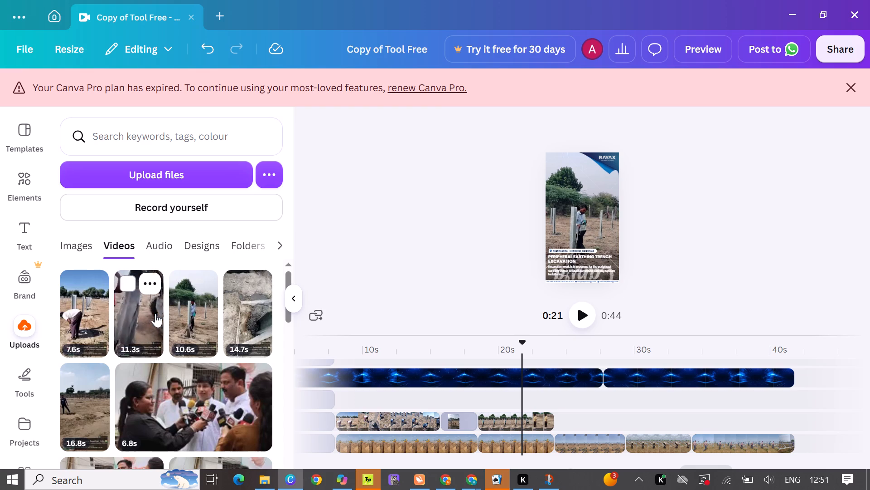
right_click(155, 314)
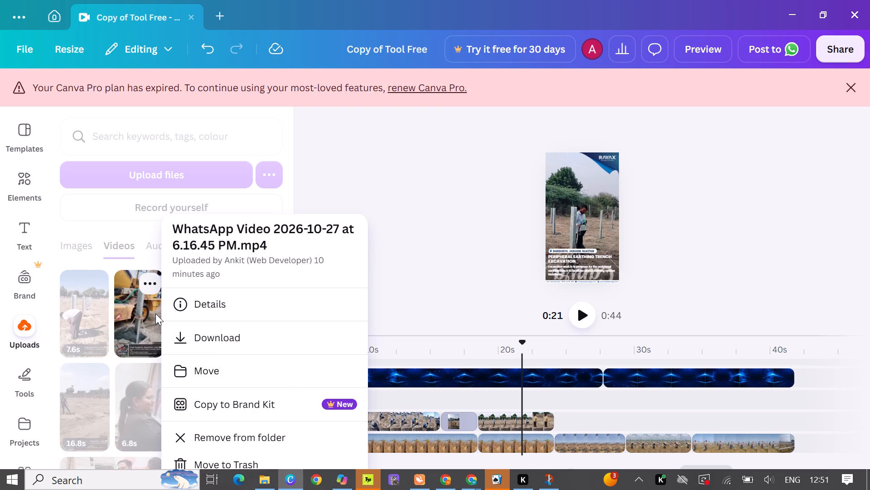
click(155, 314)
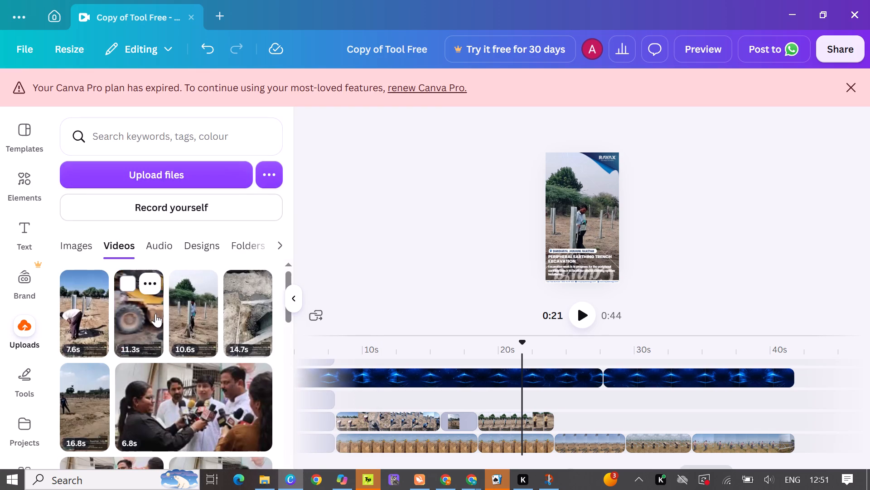